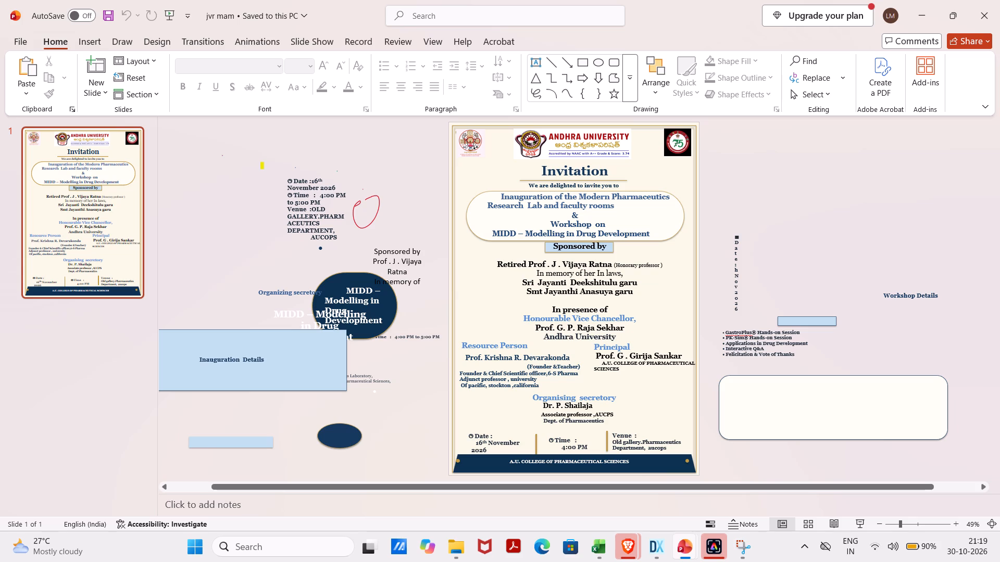
Insert a hyphen followed by a space in the sponsor text so the phrase reads "In memory of her In - laws,".
left_click(605, 274)
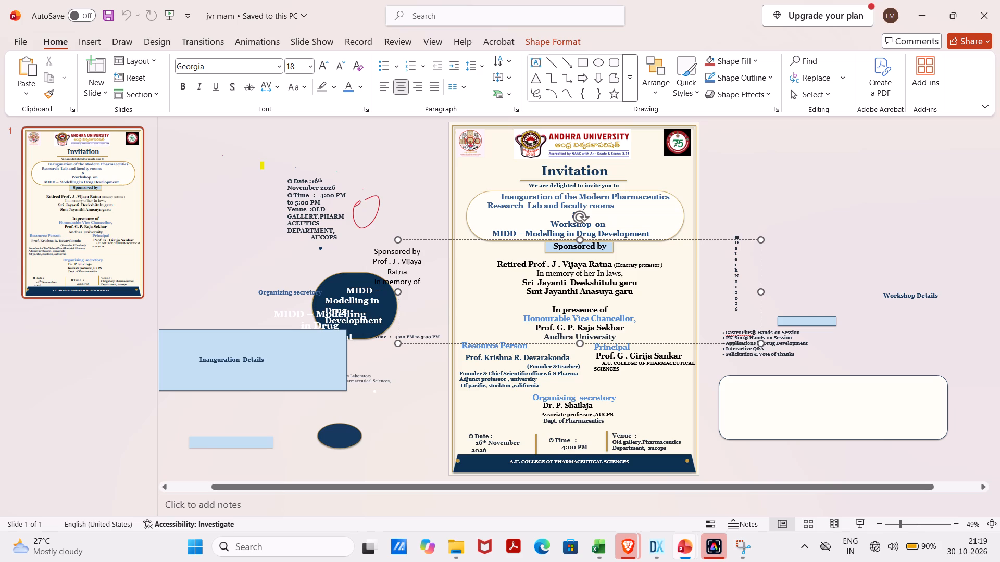
left_click(605, 274)
key("minus")
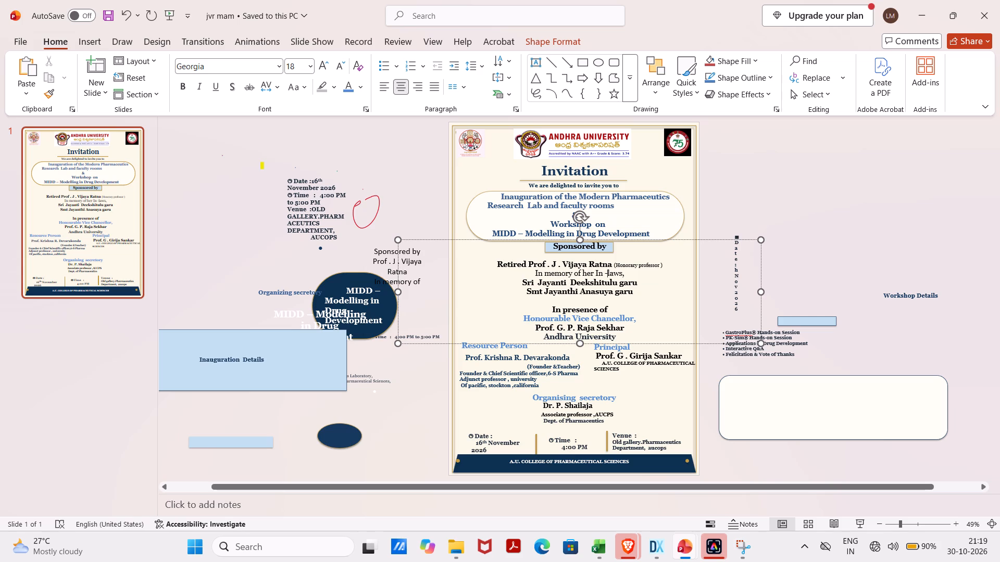
key("space")
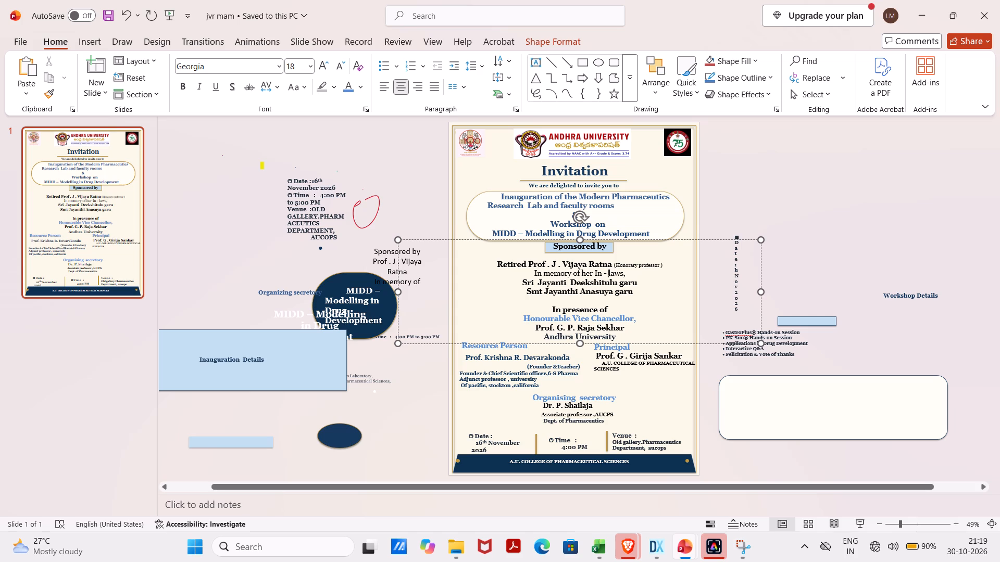
left_click(725, 218)
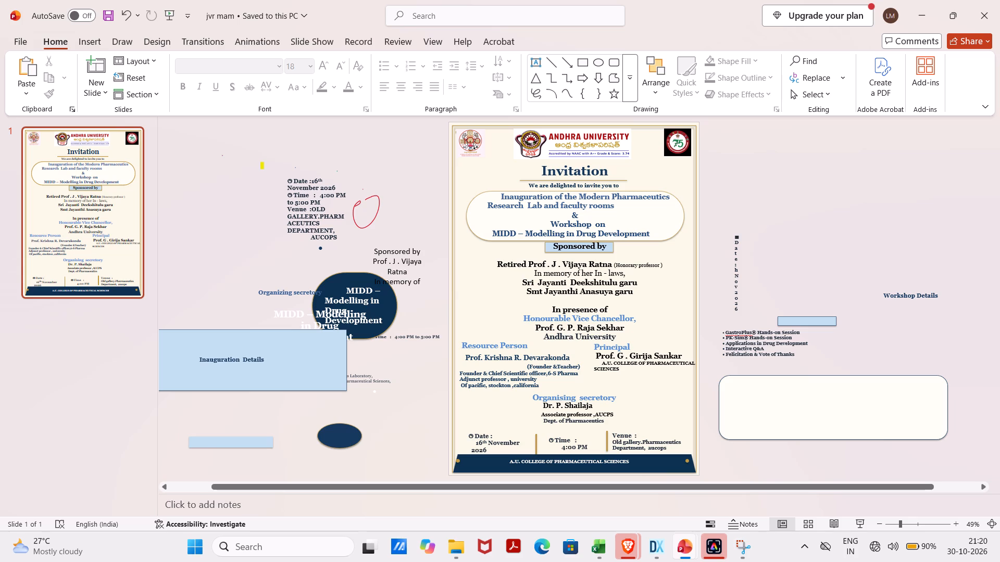
Place the text cursor right after the word "Retired" in the sponsor's name line.
left_click_drag(526, 265, 522, 265)
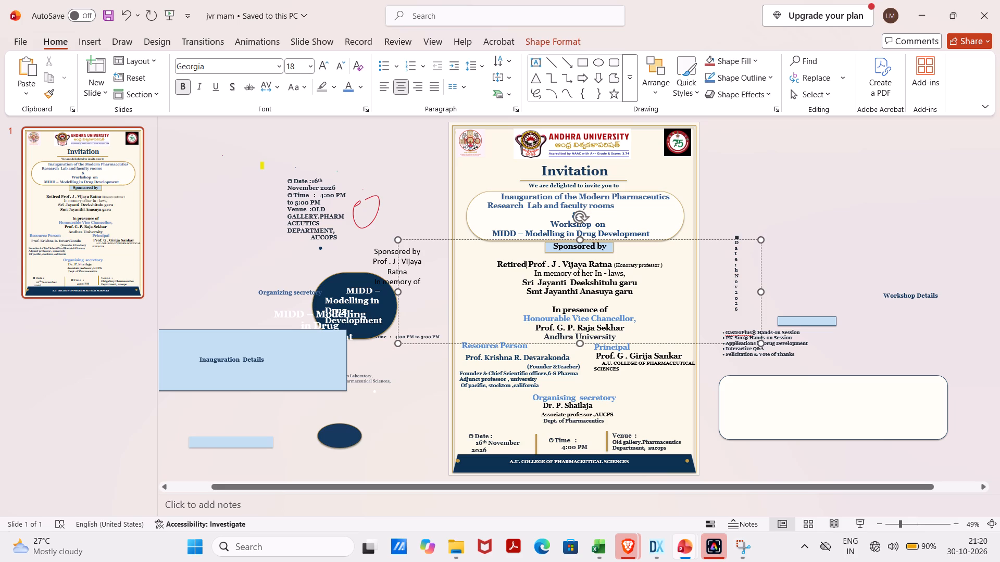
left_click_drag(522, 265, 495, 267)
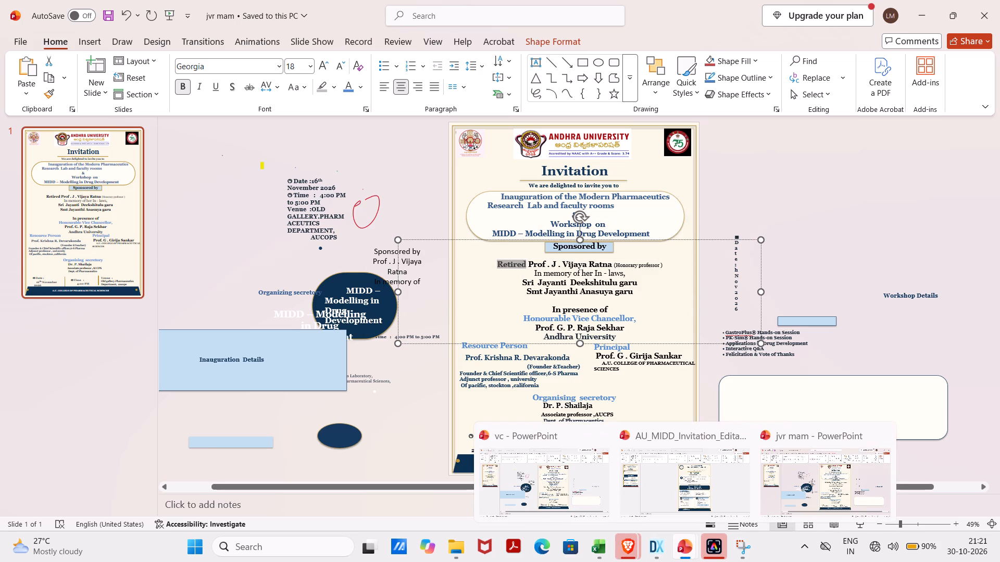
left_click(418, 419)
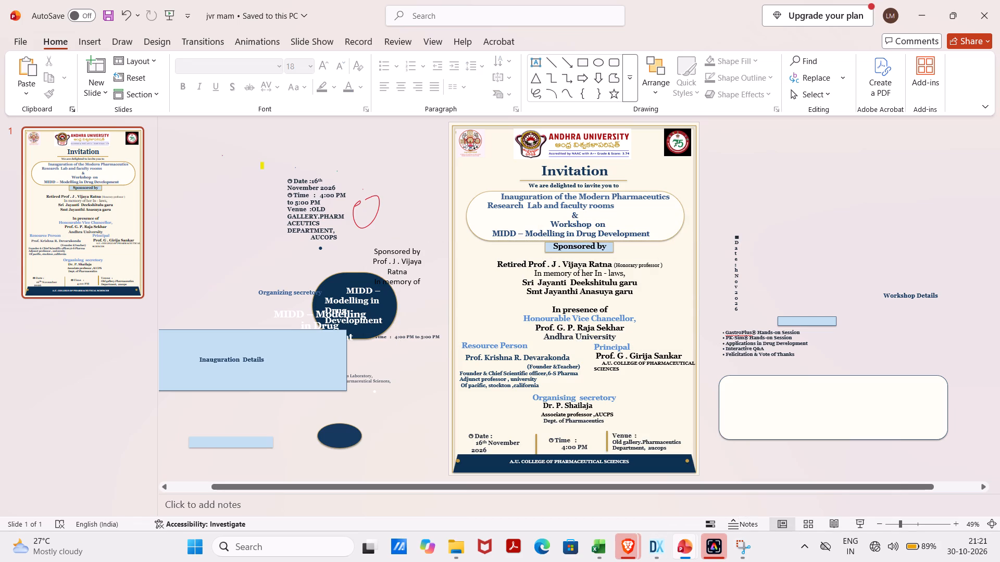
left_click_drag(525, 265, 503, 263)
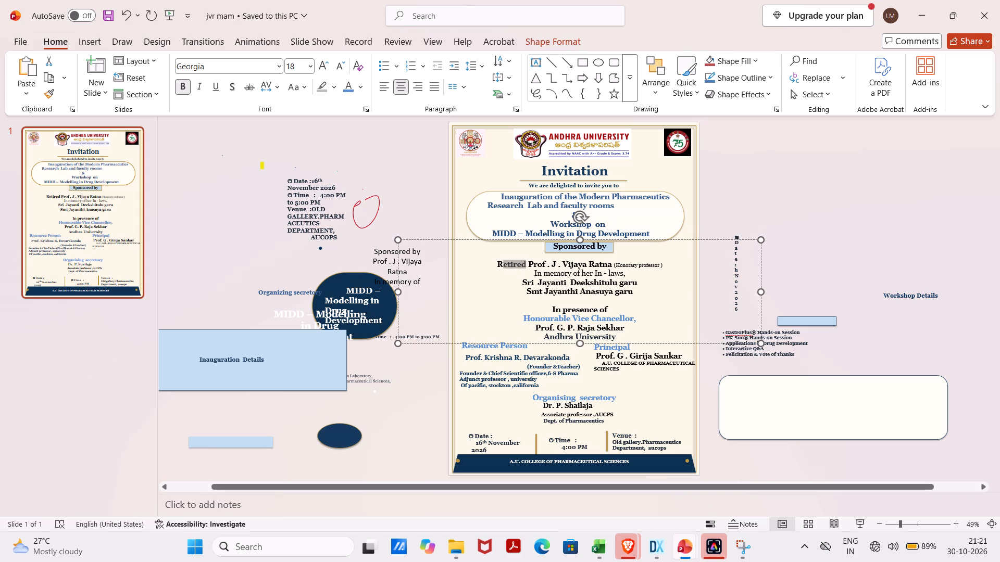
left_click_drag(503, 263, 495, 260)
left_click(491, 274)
Select the small "Honorary professor" text in parentheses at the end of the sponsor's name line.
left_click_drag(661, 265, 605, 256)
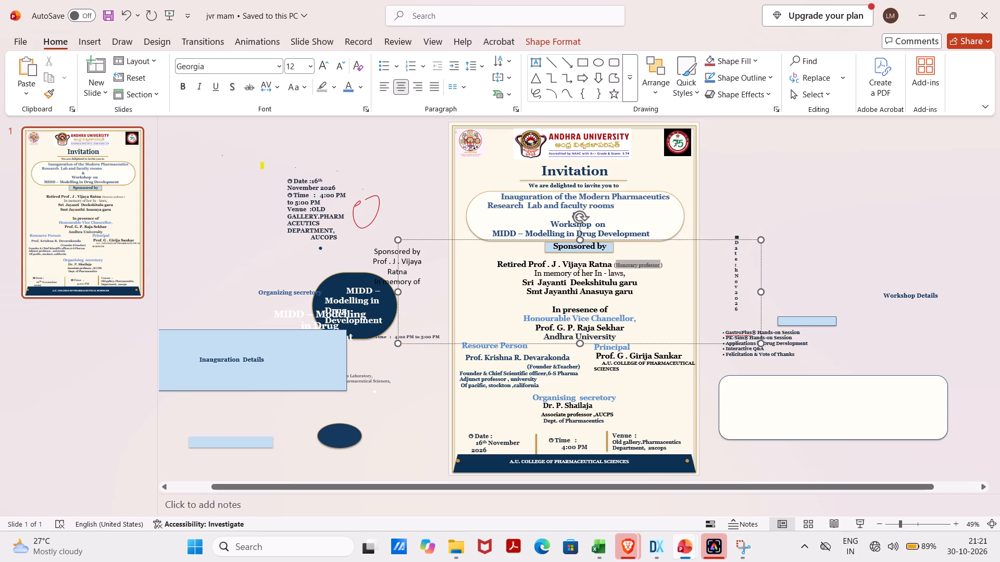
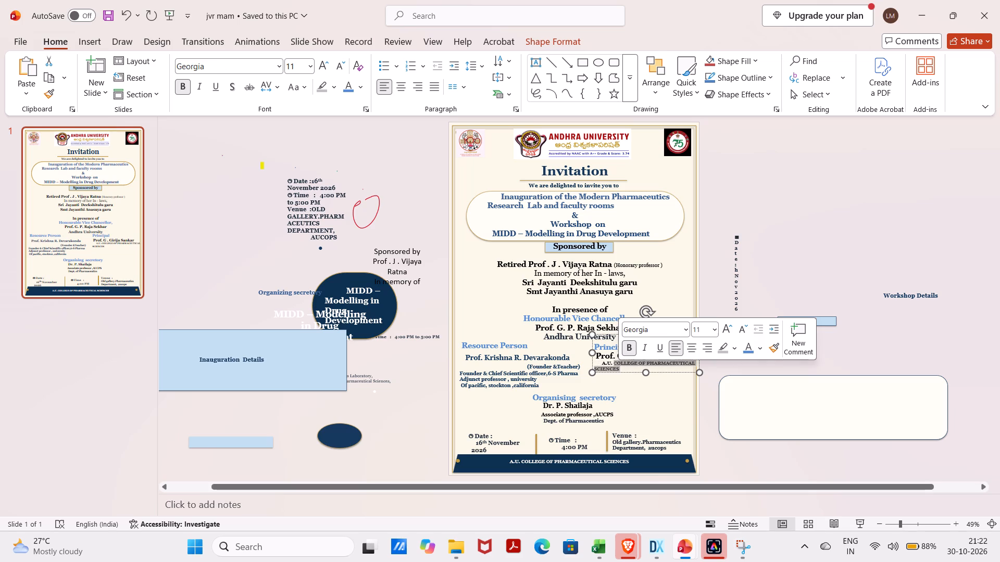
Change the selected college name in the Principal block from all capitals to sentence case.
left_click(304, 85)
left_click(303, 103)
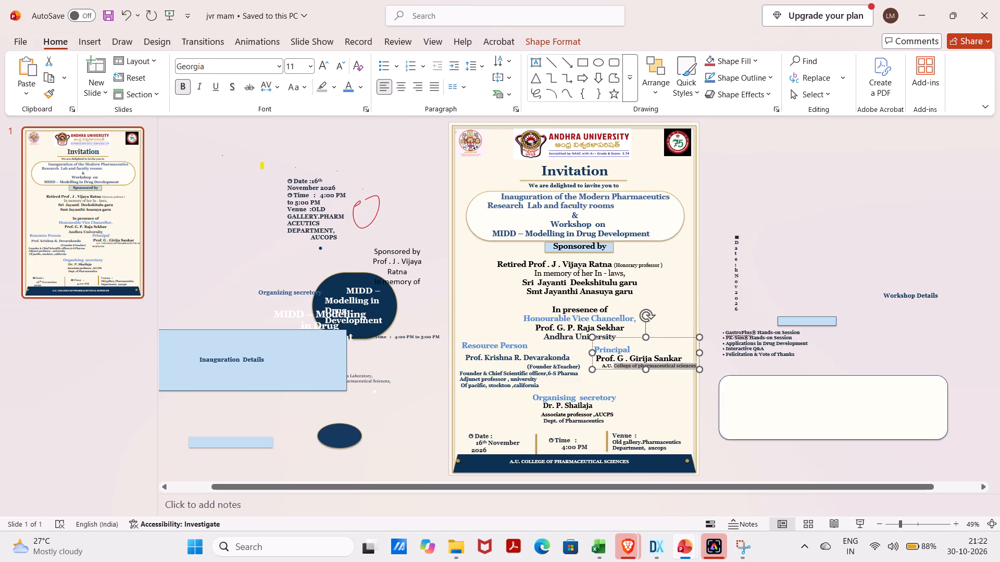
Move the Organising secretary text box beneath the Principal block and widen it so its heading fits on one line.
left_click(572, 387)
left_click_drag(528, 382, 592, 362)
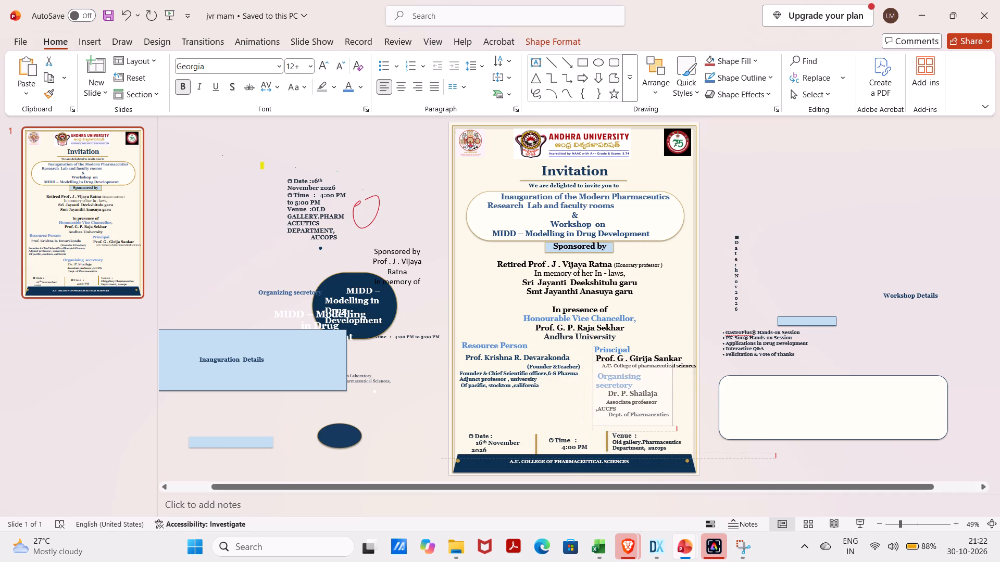
left_click_drag(592, 362, 585, 367)
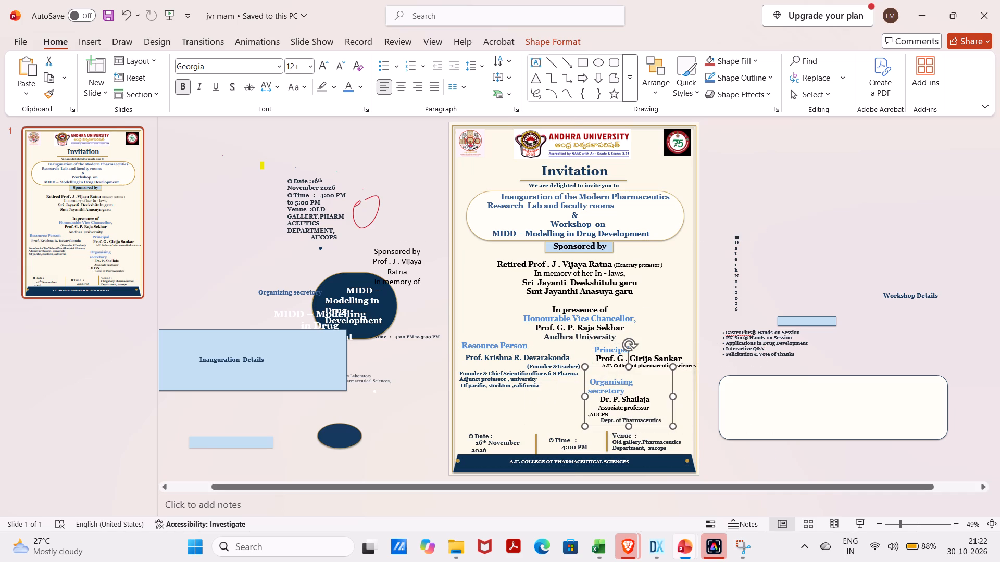
left_click_drag(672, 398, 687, 394)
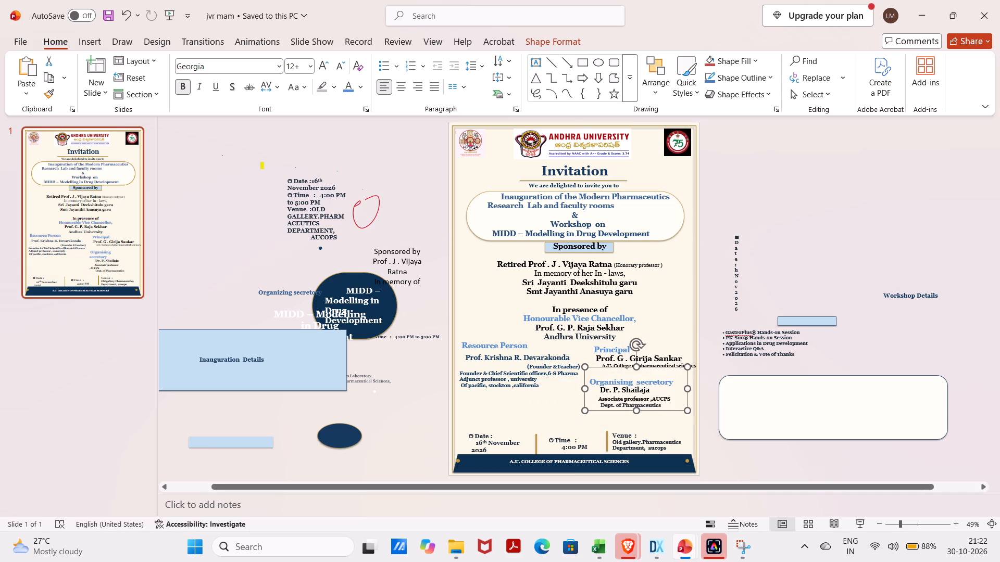
Indent the Principal heading with leading spaces so it sits centred above the principal's name.
left_click(593, 349)
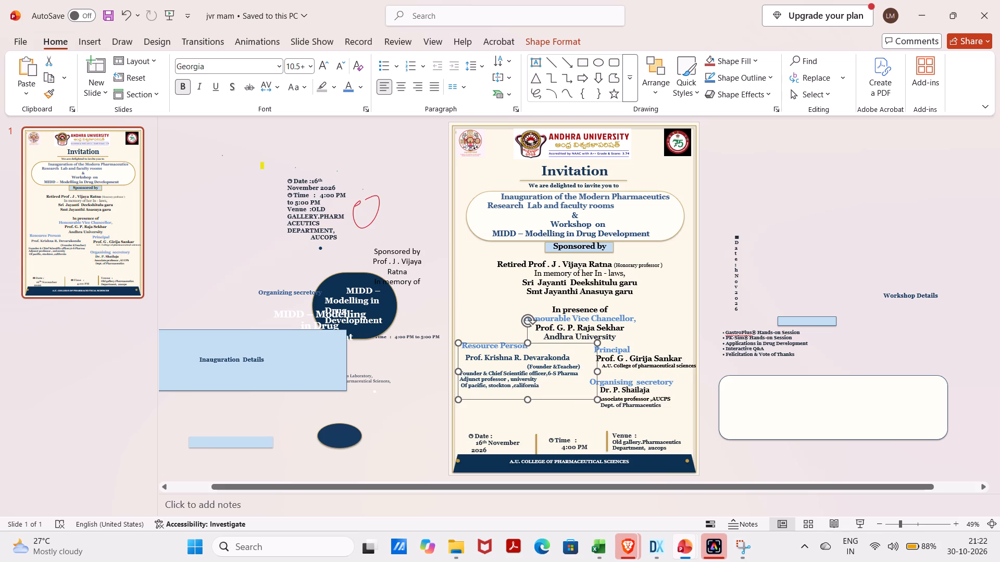
left_click(609, 350)
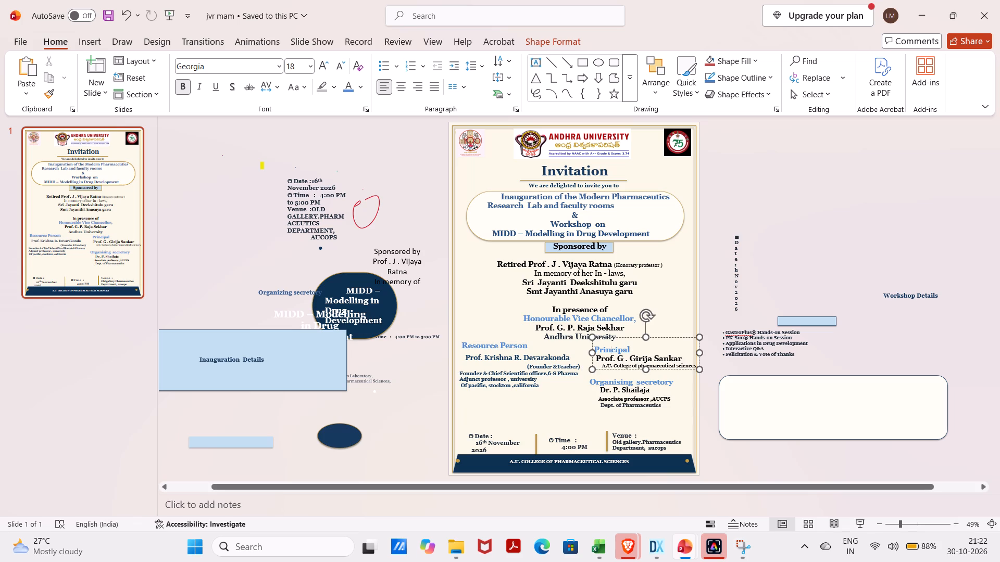
left_click(596, 349)
left_click(610, 350)
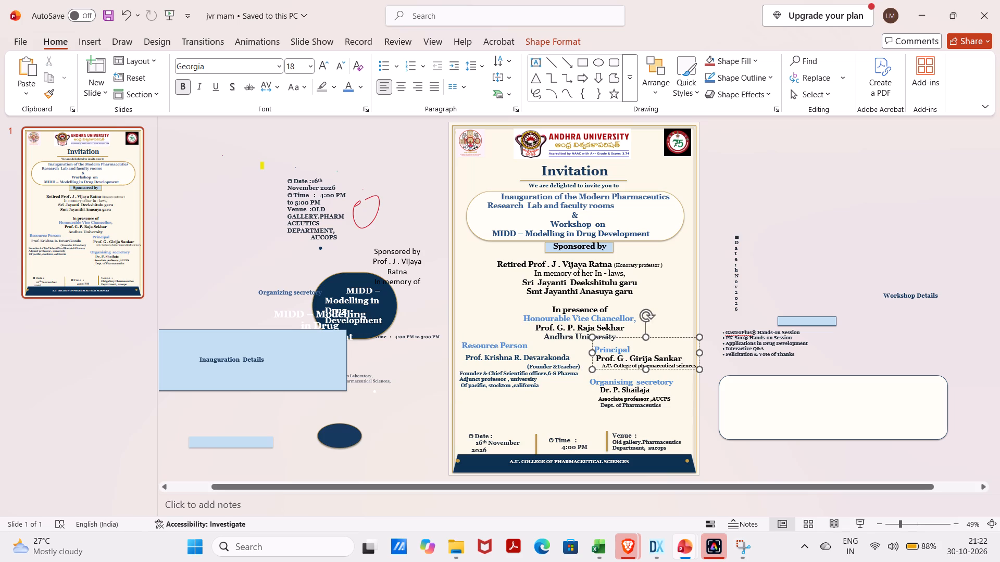
left_click(601, 350)
key("Left")
key("space")
key("space")
key("space")
key("space")
key("space")
key("space")
key("space")
key("space")
key("space")
key("space")
key("space")
key("space")
key("space")
key("space")
key("space")
Widen the Organising secretary text box slightly and indent its heading with spaces, keeping the heading on one line.
left_click(655, 377)
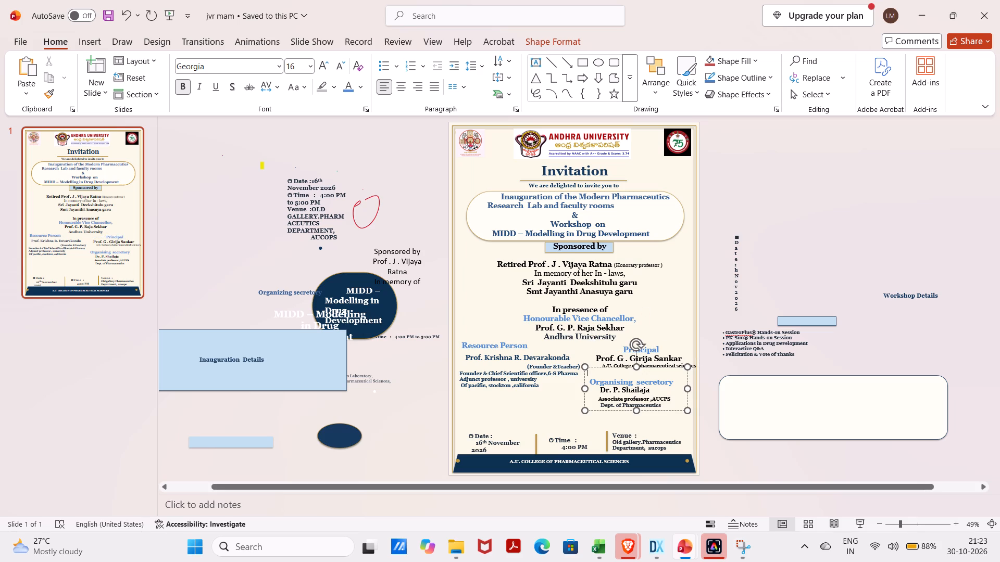
left_click_drag(686, 389, 693, 386)
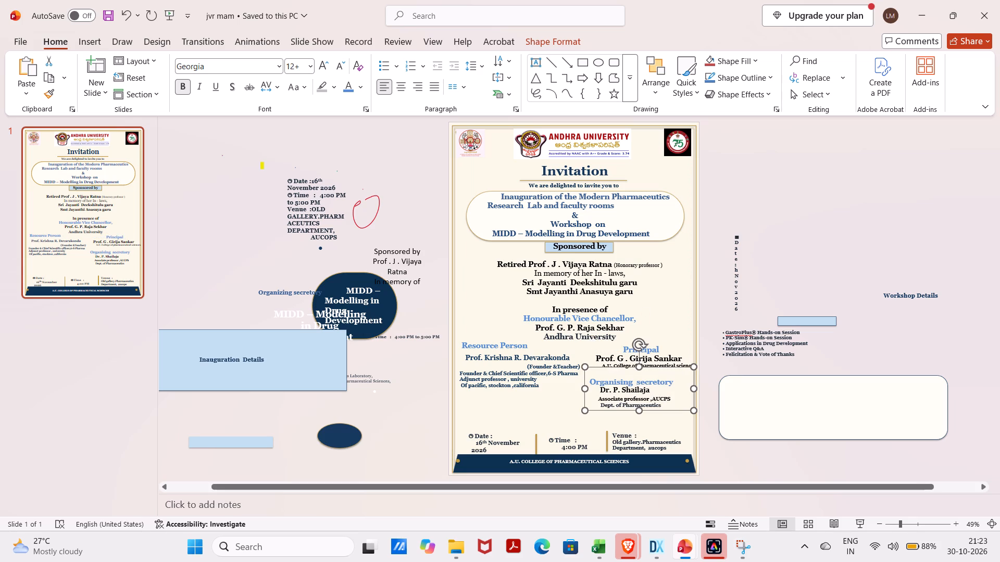
left_click(592, 382)
key("space")
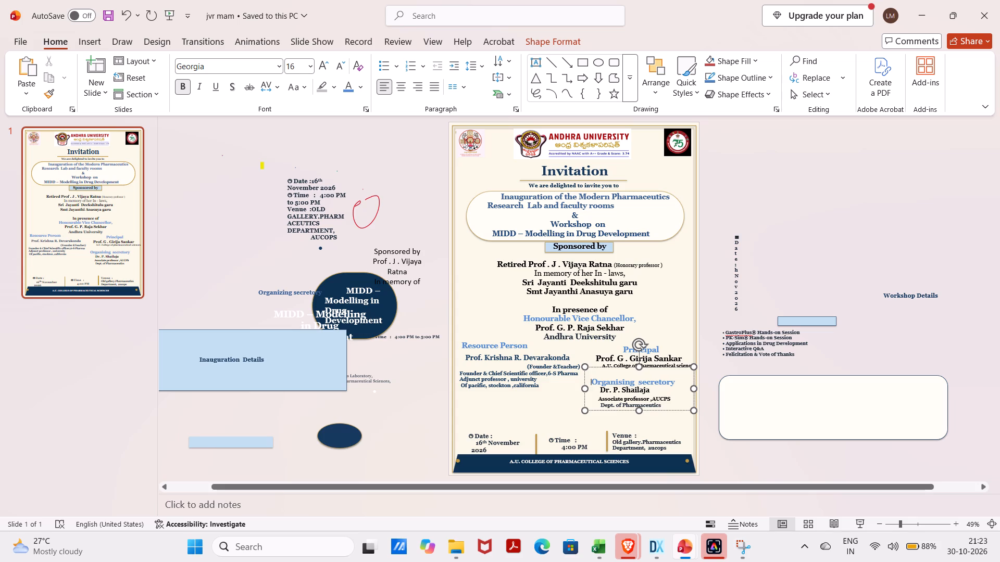
key("space")
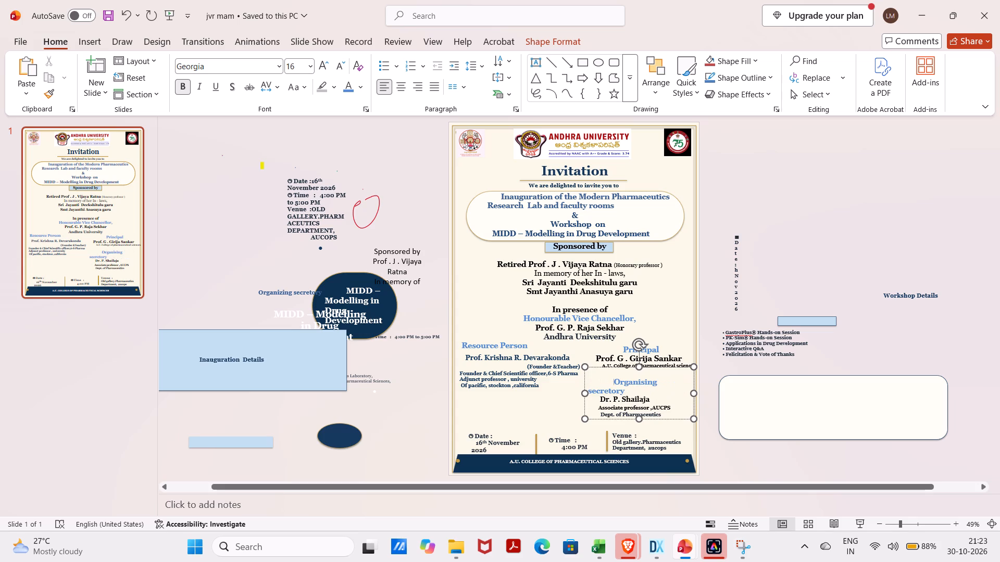
key("BackSpace")
key("BackSpace")
key("BackSpace")
key("BackSpace")
key("BackSpace")
key("BackSpace")
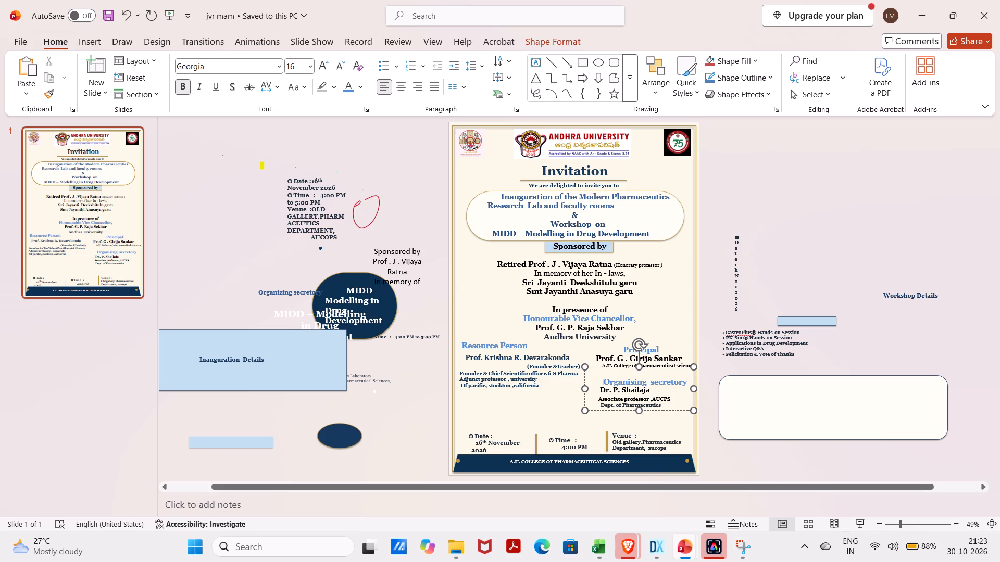
Indent the organising secretary's name line with spaces so it sits centred beneath the heading.
left_click(601, 388)
key("space")
key("space")
key("space")
key("space")
key("space")
key("space")
key("space")
key("space")
key("space")
key("space")
Insert the missing O in the college abbreviation after "Associate professor" so it reads AUCOPS.
left_click(664, 401)
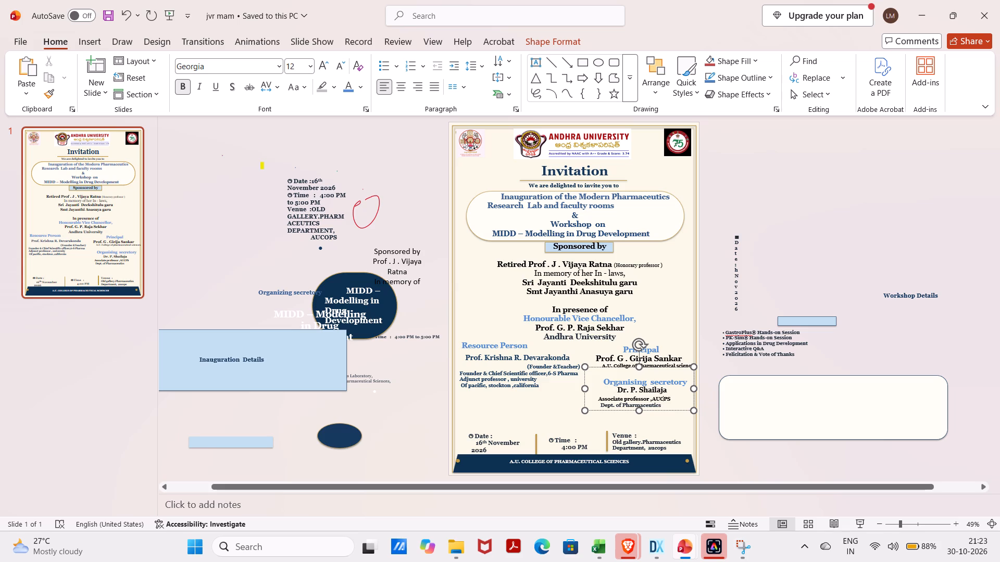
key("o")
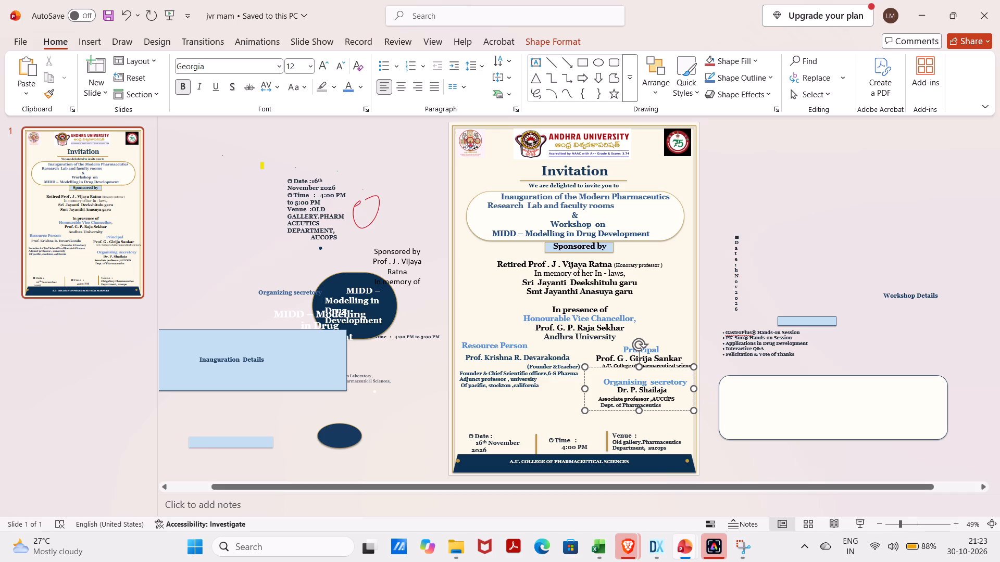
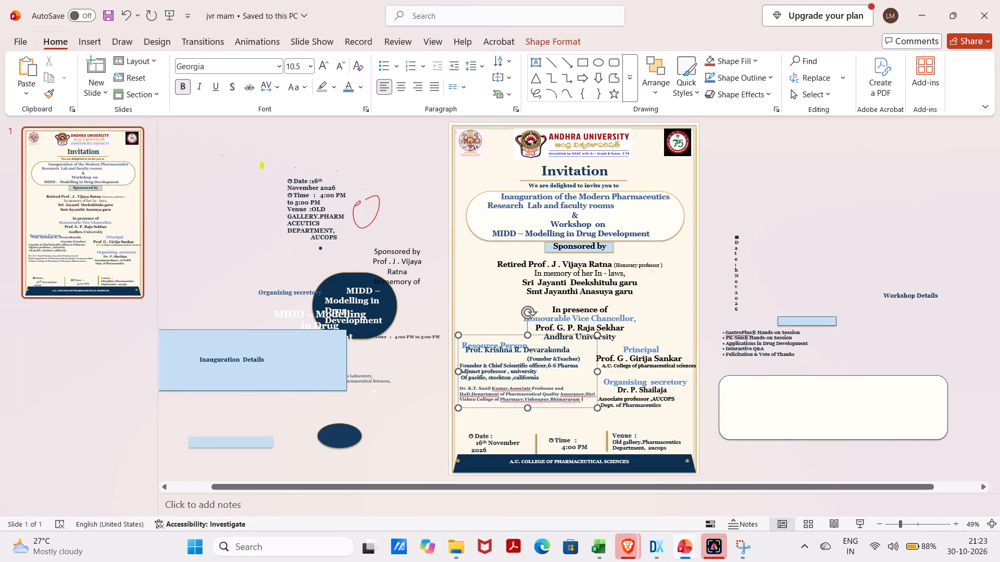
Set the font size of the second resource person's name, above the Associate Professor details, to 18.
left_click_drag(509, 390, 499, 387)
left_click_drag(499, 387, 469, 385)
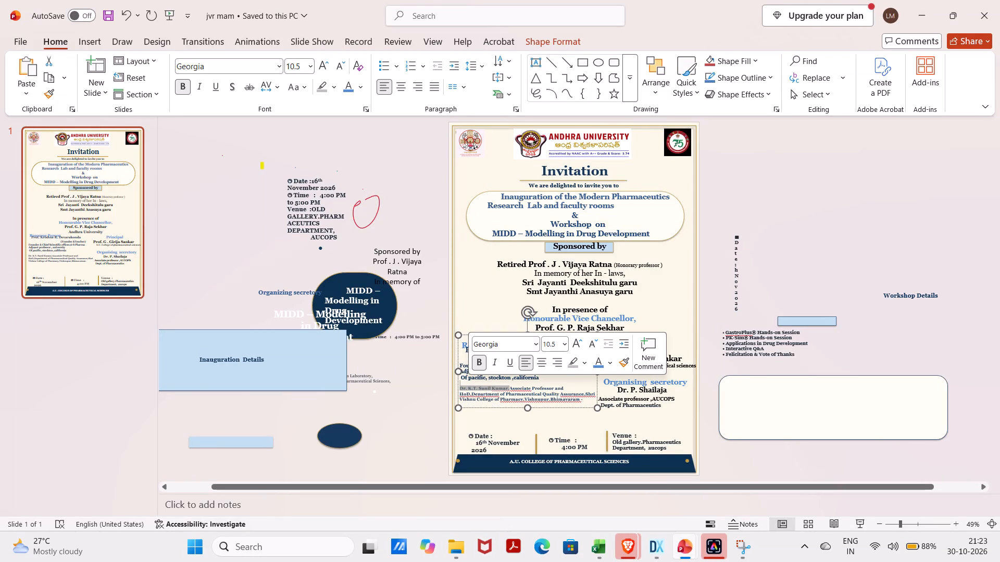
left_click(561, 344)
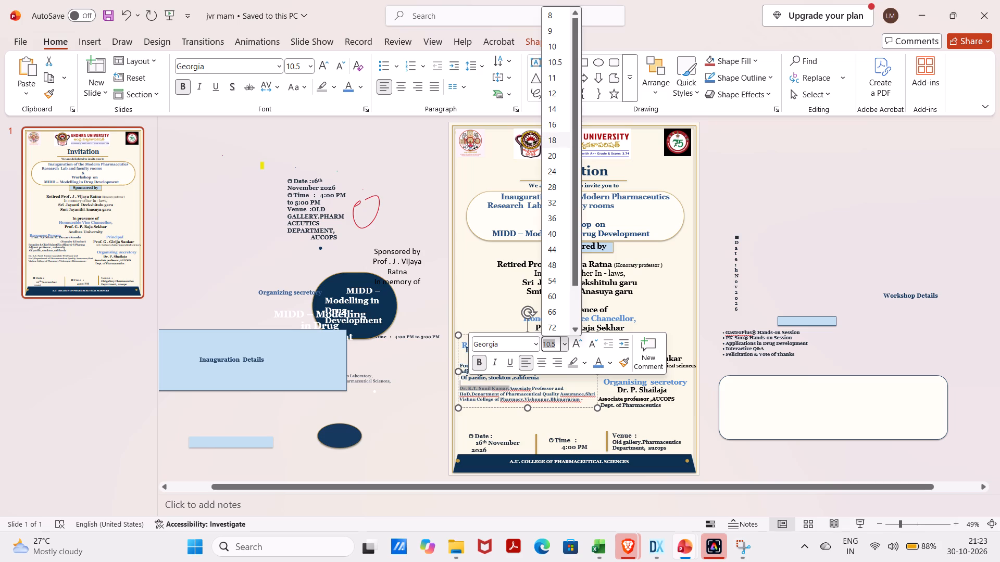
left_click(553, 136)
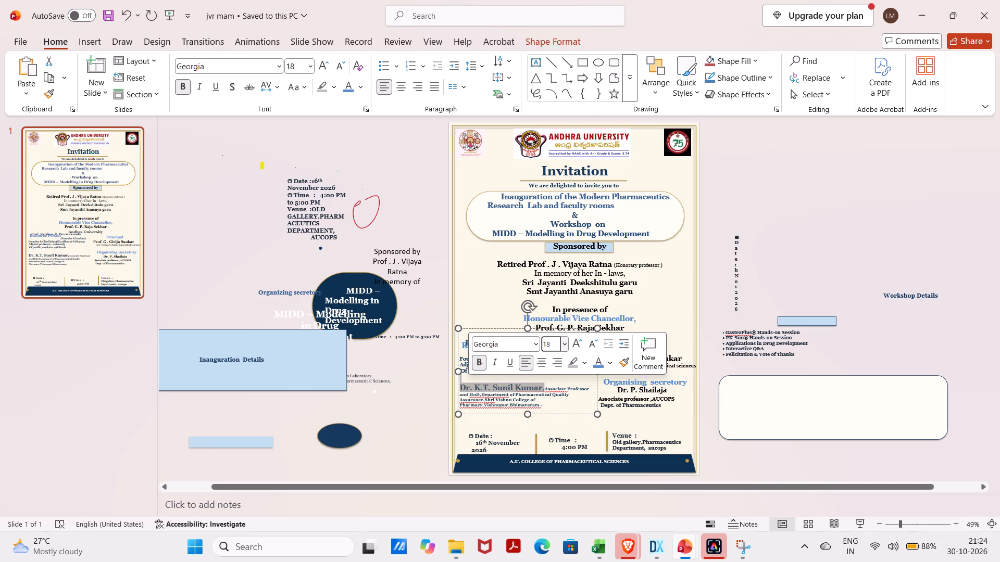
left_click(785, 274)
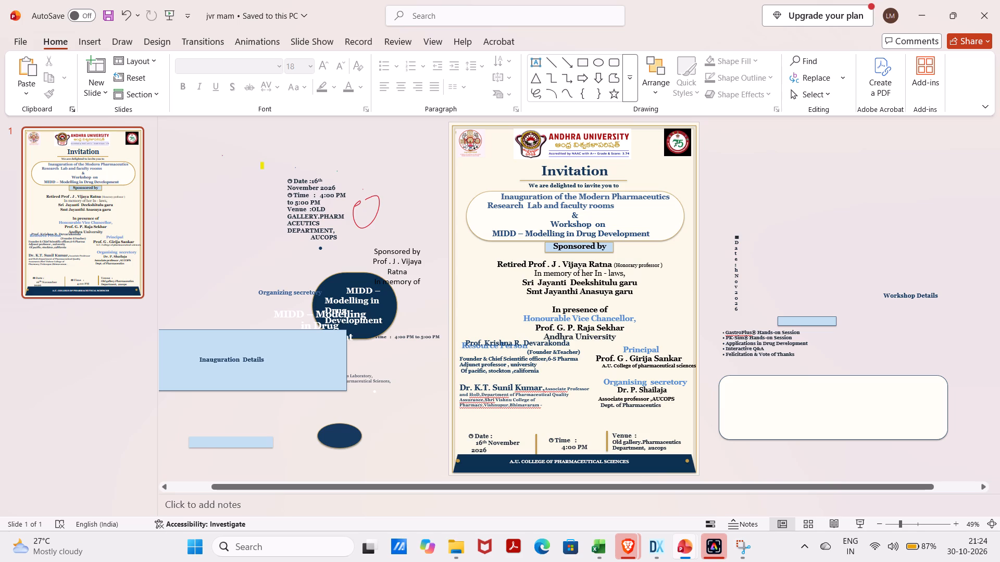
Change the college abbreviation at the end of the Venue text to uppercase so it reads AUCOPS.
left_click_drag(667, 449, 652, 449)
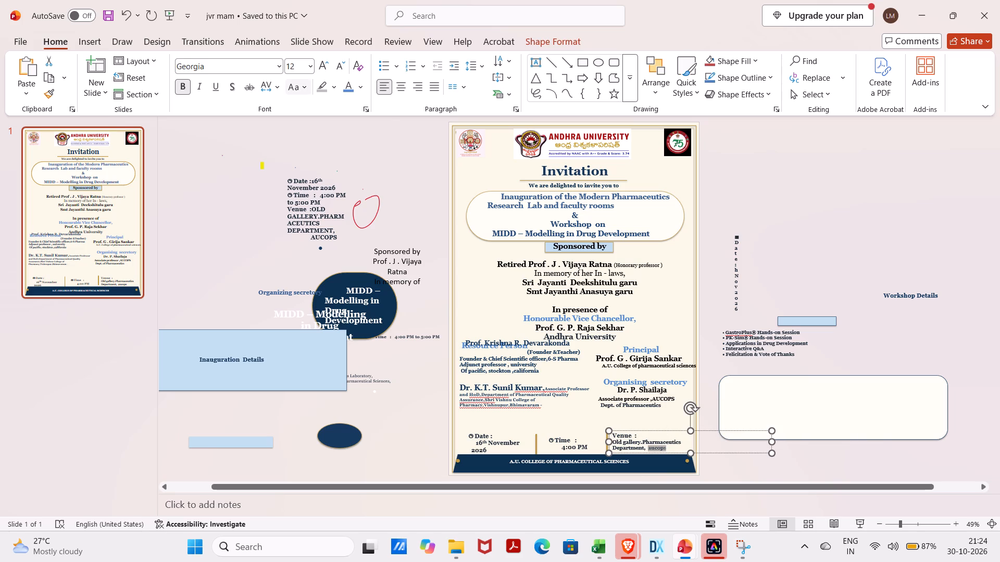
left_click(300, 91)
left_click(318, 142)
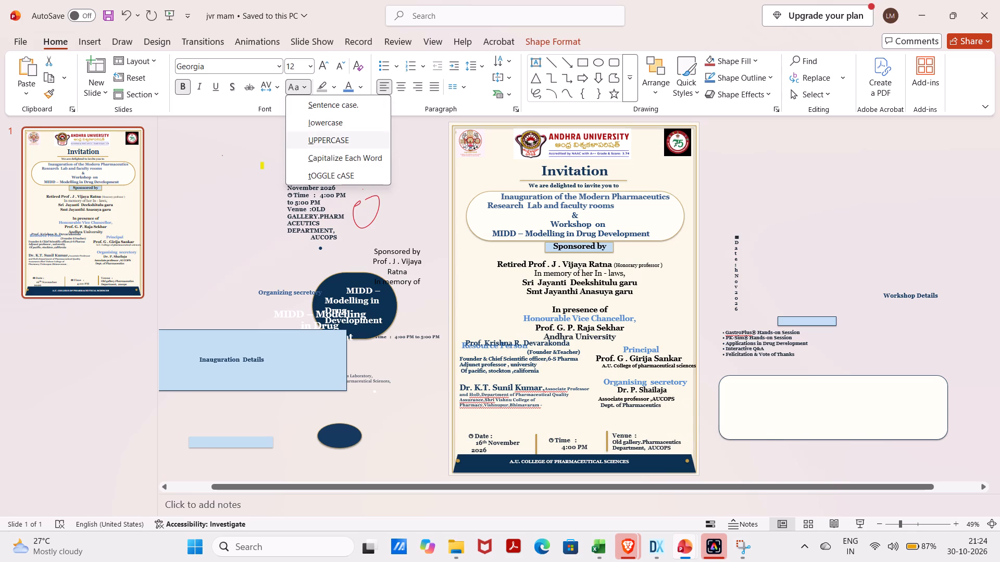
left_click(395, 392)
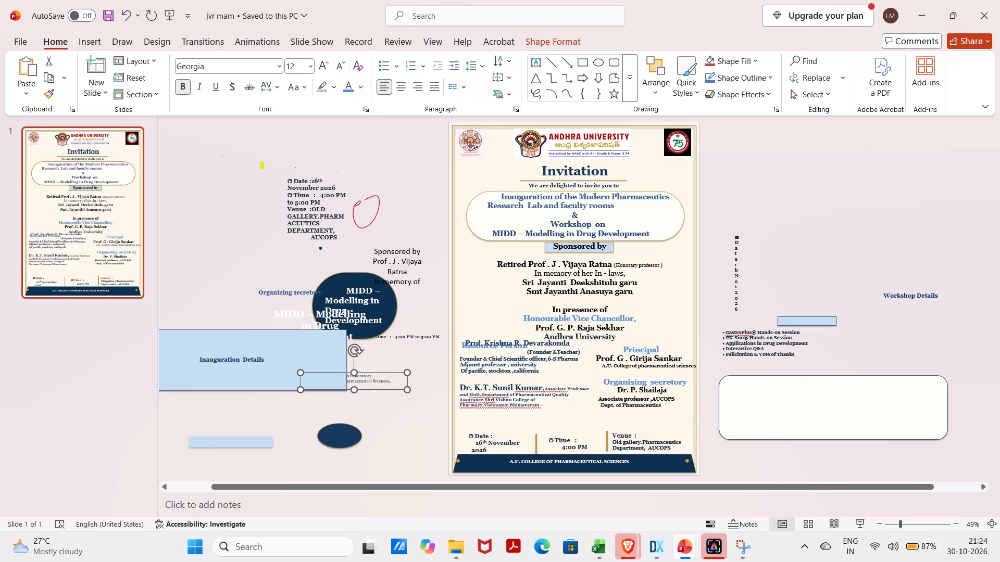
Delete the clock symbol before "Date :" and bring "16th November" up onto the same line.
left_click(520, 439)
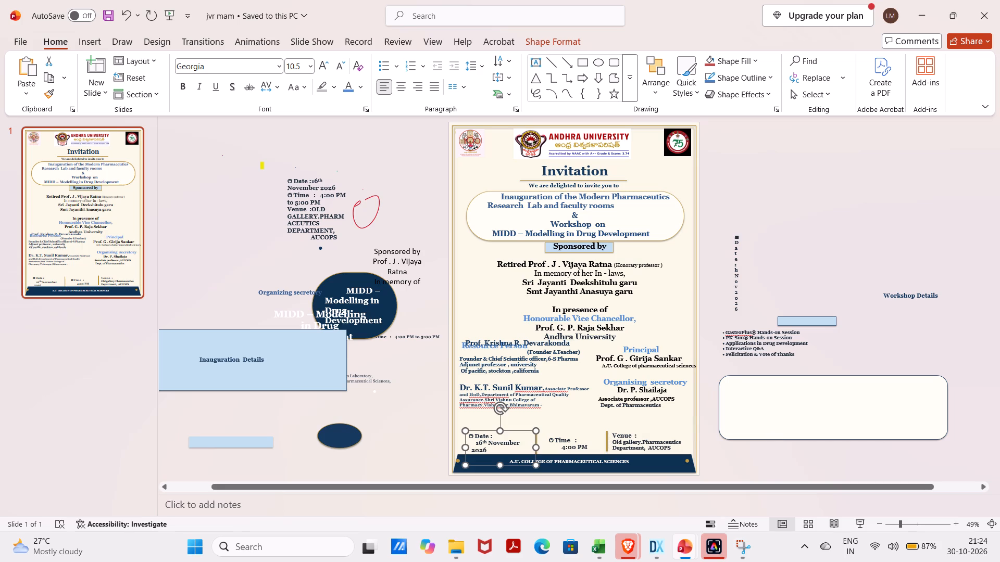
left_click(473, 437)
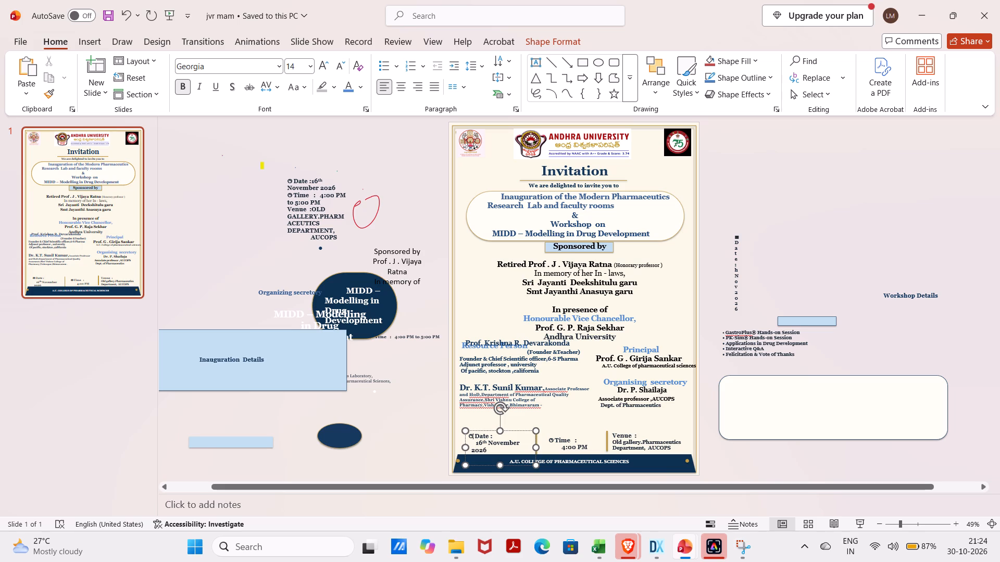
key("BackSpace")
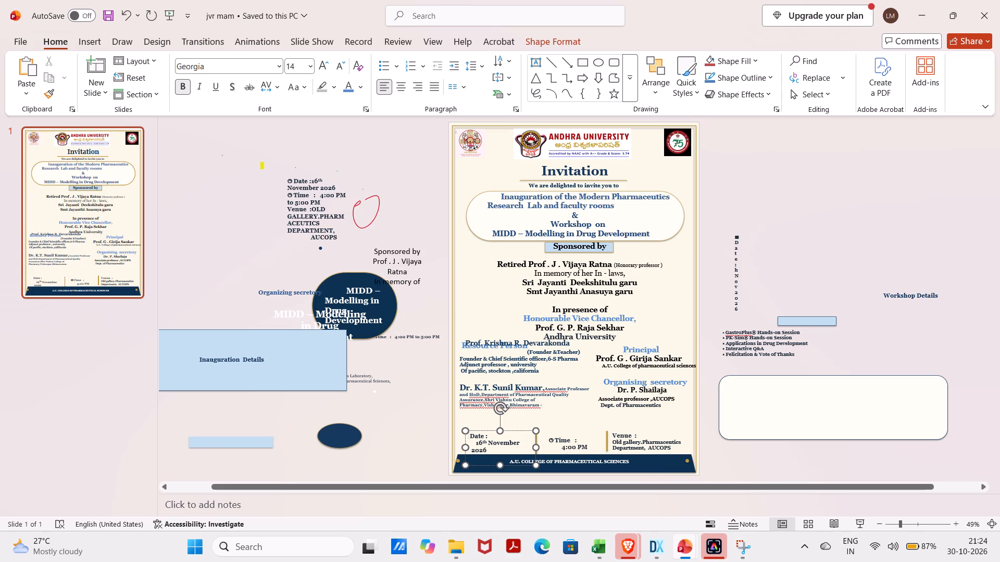
left_click(476, 443)
key("BackSpace")
key("BackSpace")
key("BackSpace")
key("BackSpace")
key("BackSpace")
key("BackSpace")
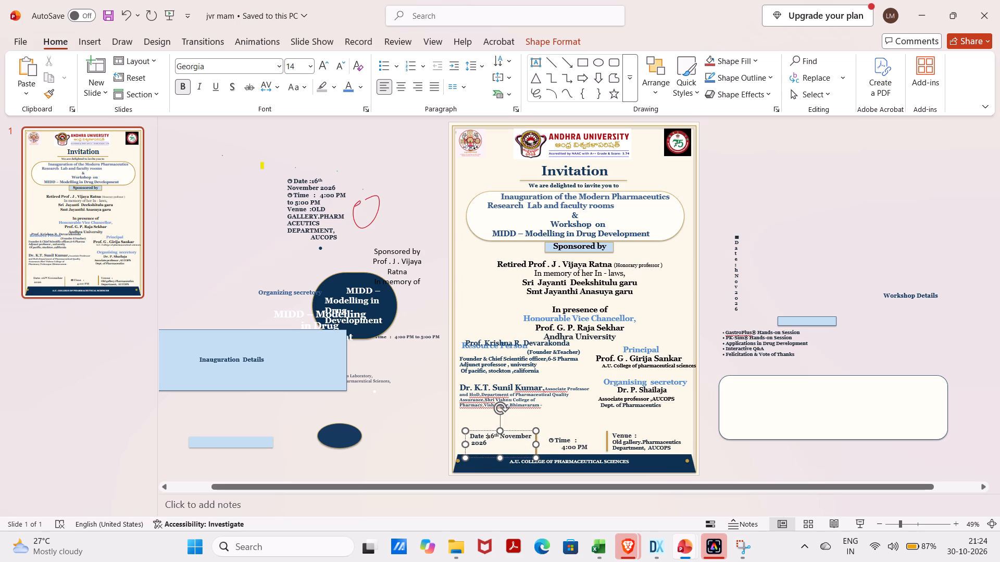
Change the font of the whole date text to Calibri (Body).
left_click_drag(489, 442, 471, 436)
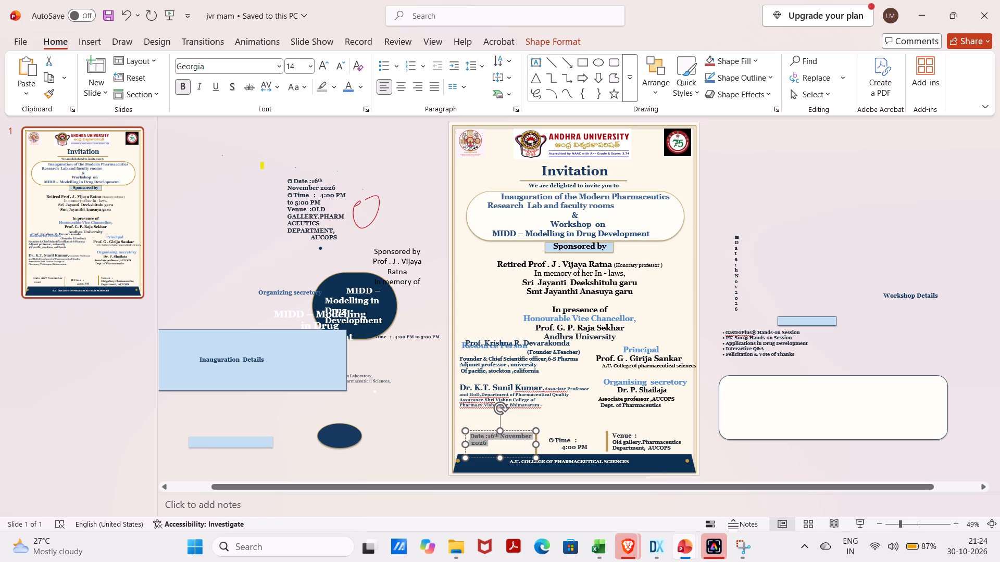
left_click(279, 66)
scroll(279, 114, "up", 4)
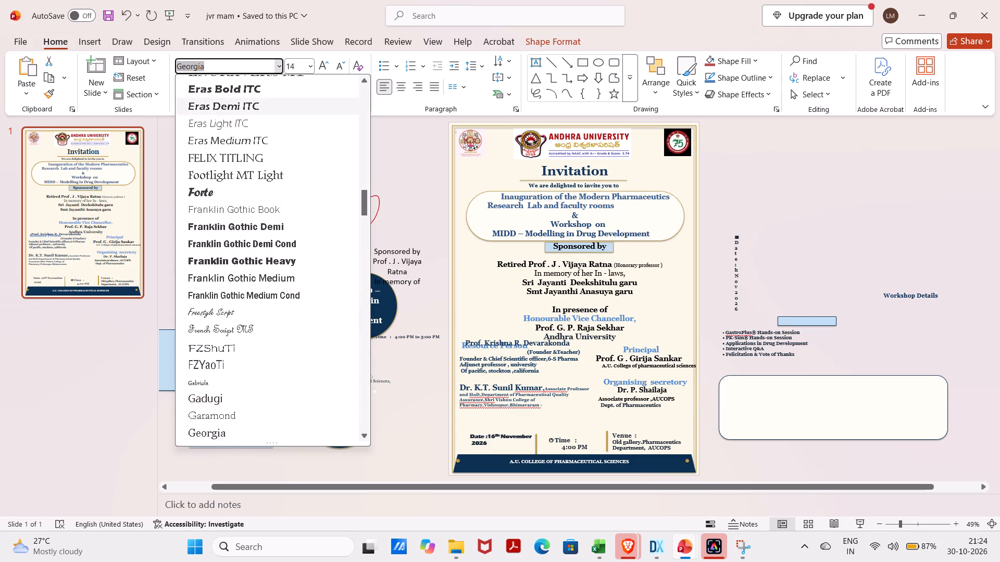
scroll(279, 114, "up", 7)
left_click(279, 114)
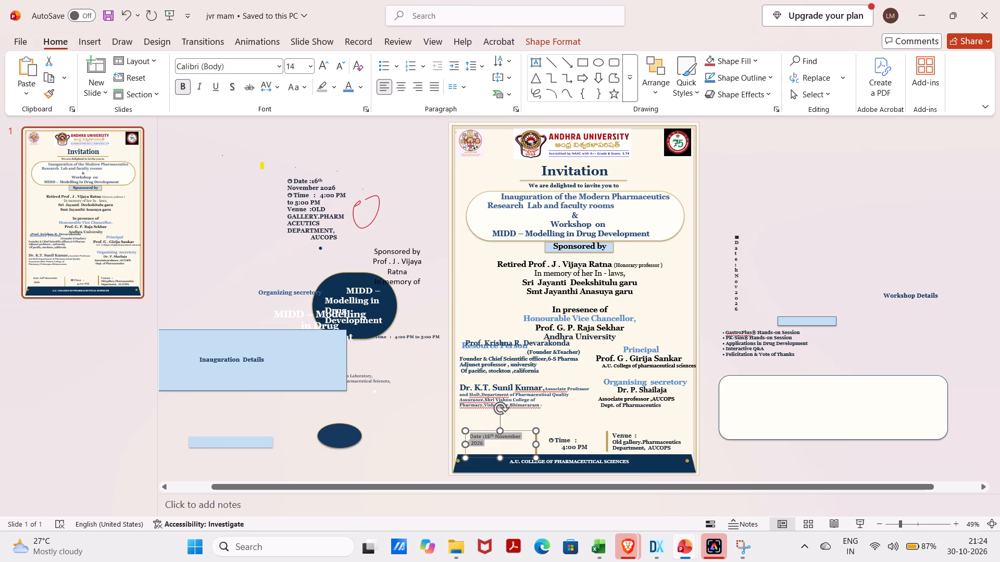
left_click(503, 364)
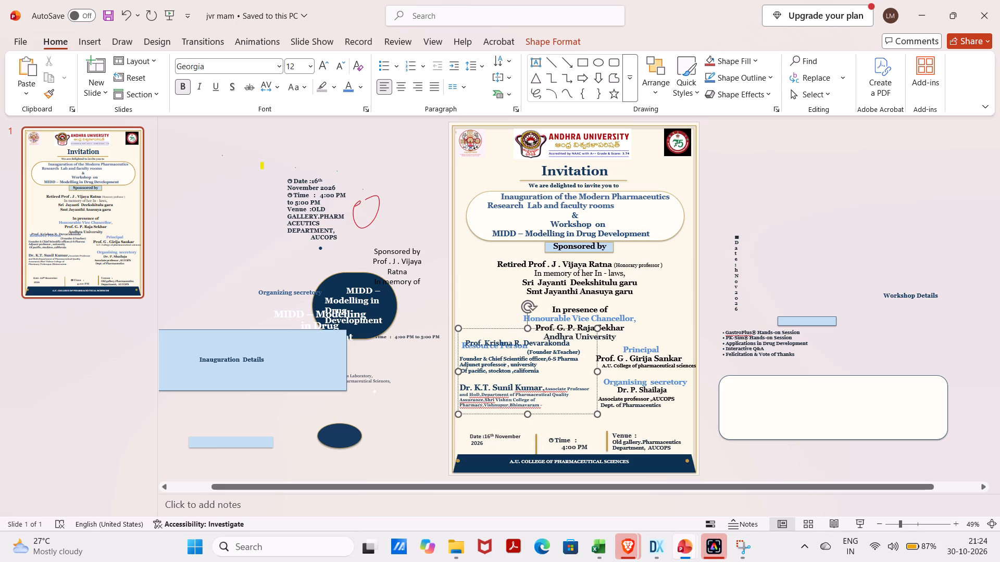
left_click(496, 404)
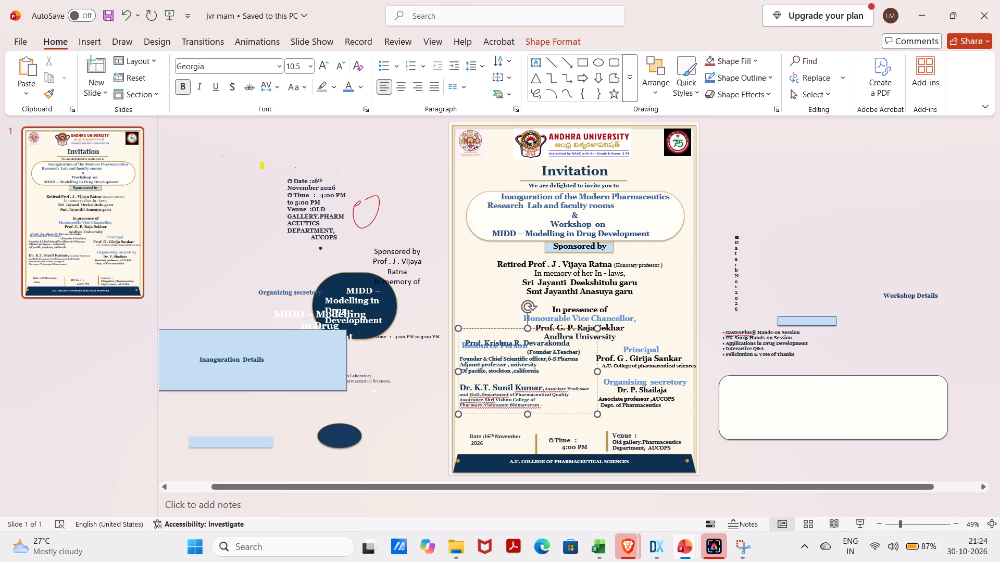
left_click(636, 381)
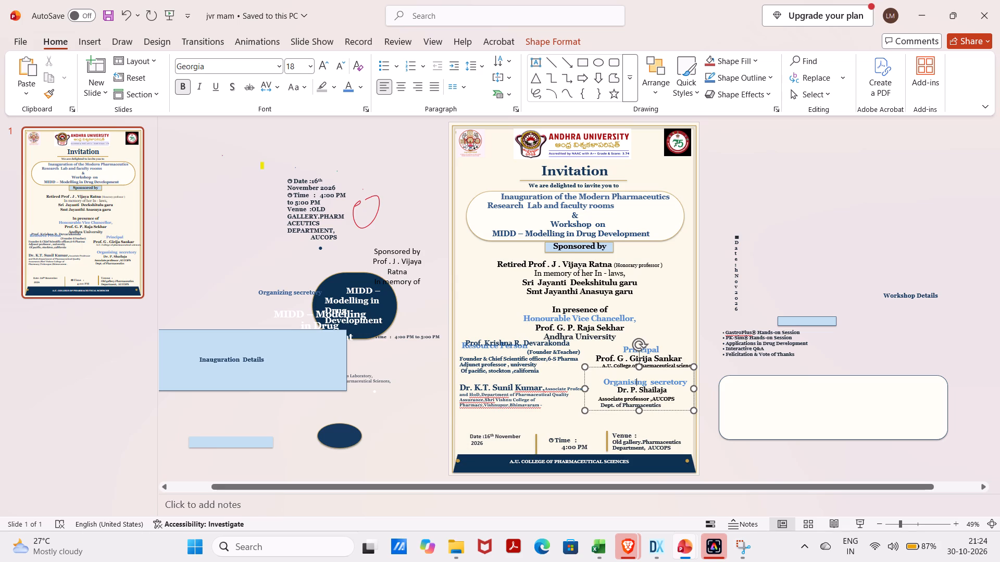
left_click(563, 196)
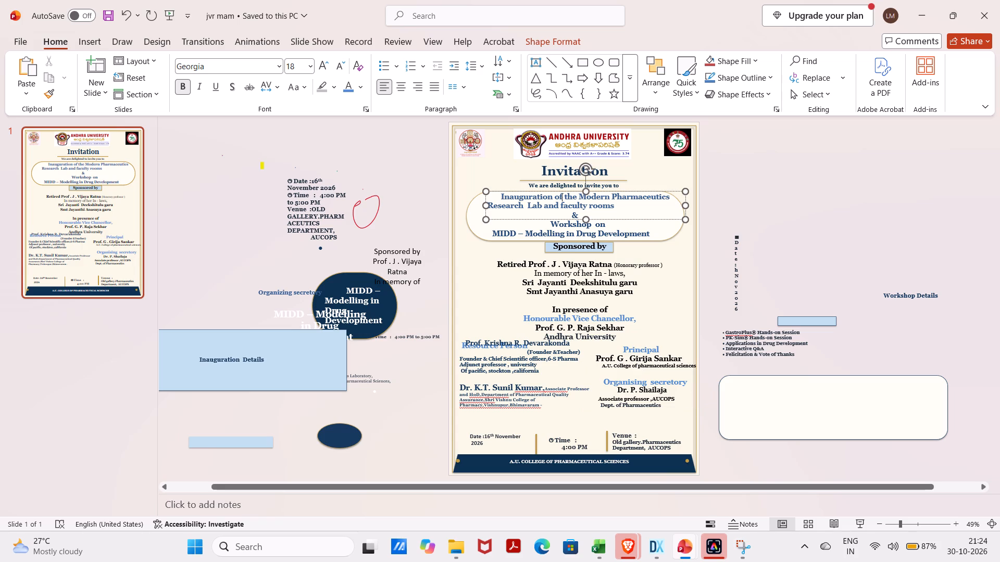
Select every object on the slide and set all text to Times New Roman.
left_click(439, 216)
key("ctrl+a")
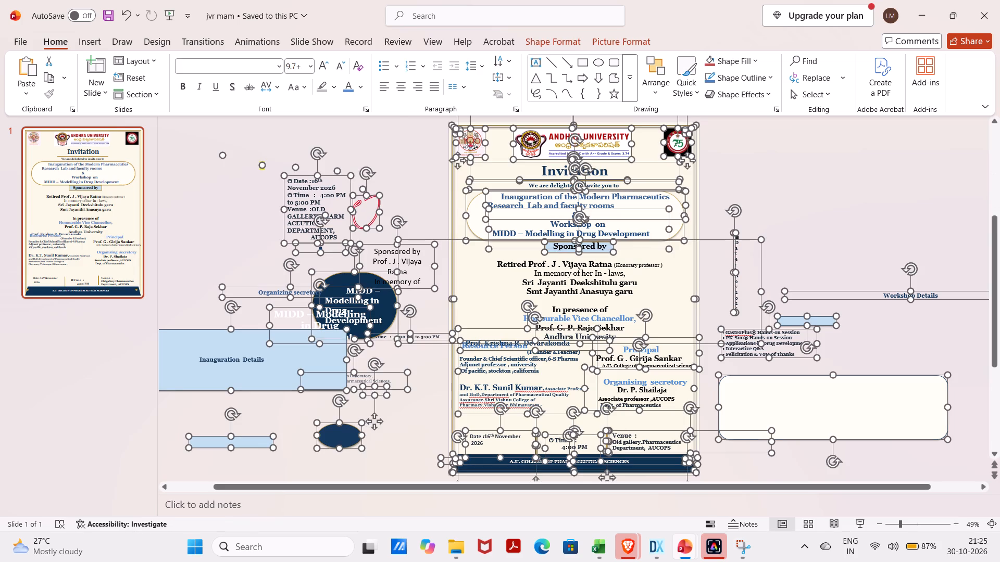
left_click(284, 68)
left_click(281, 67)
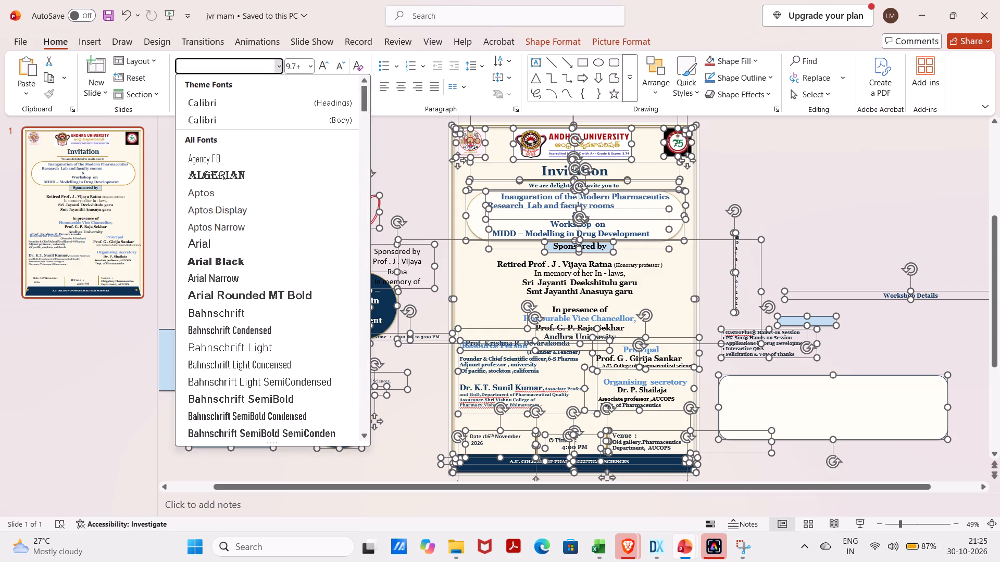
left_click(235, 67)
type("TIMES")
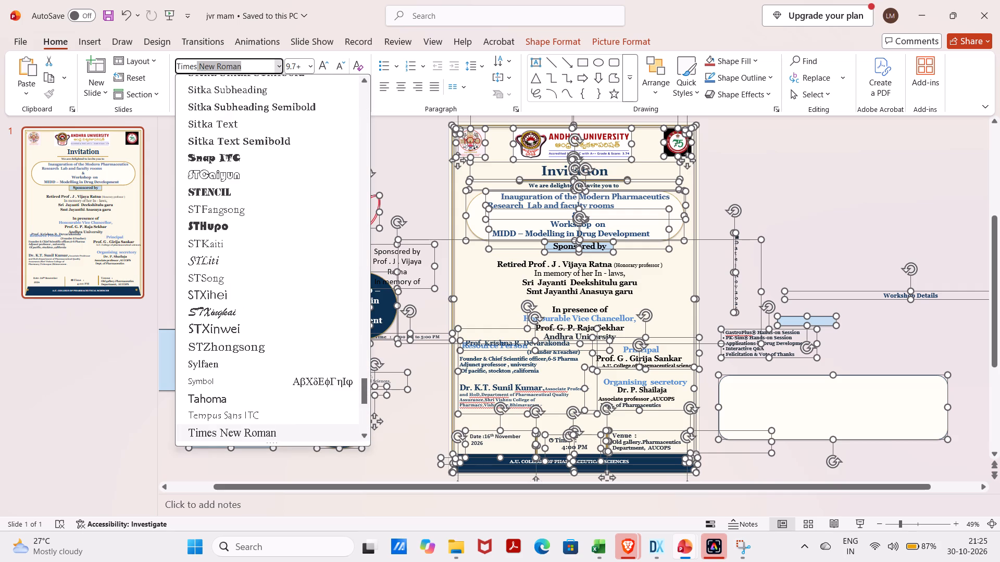
left_click(226, 436)
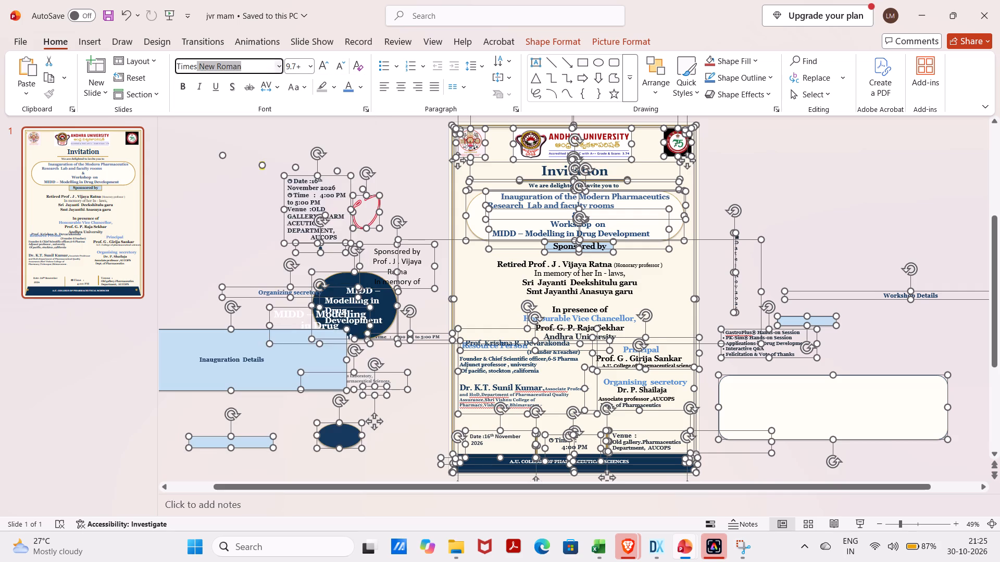
left_click(804, 188)
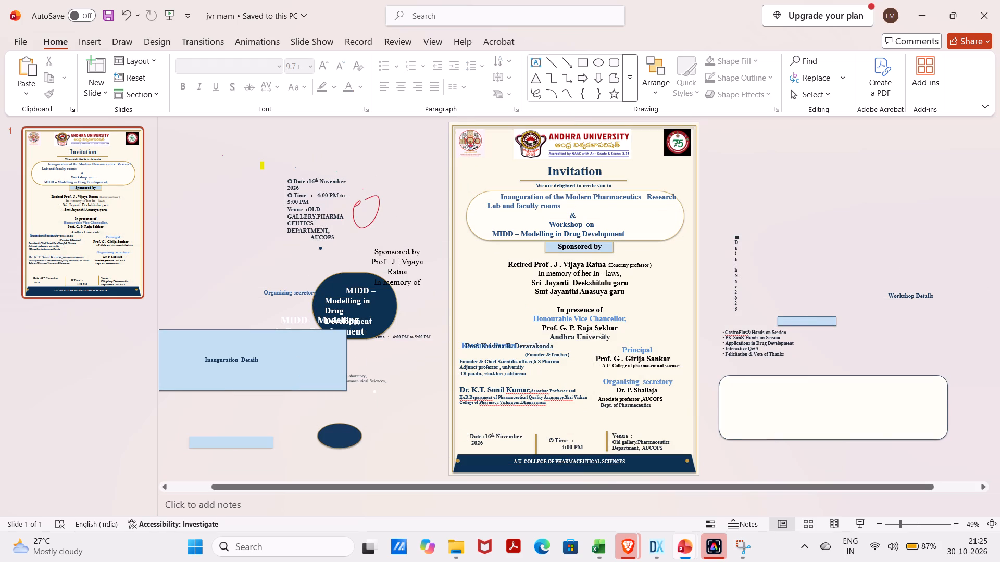
Delete leading spaces before "Inauguration of the Modern Pharmaceutics" and push that text down onto a new line.
left_click(501, 198)
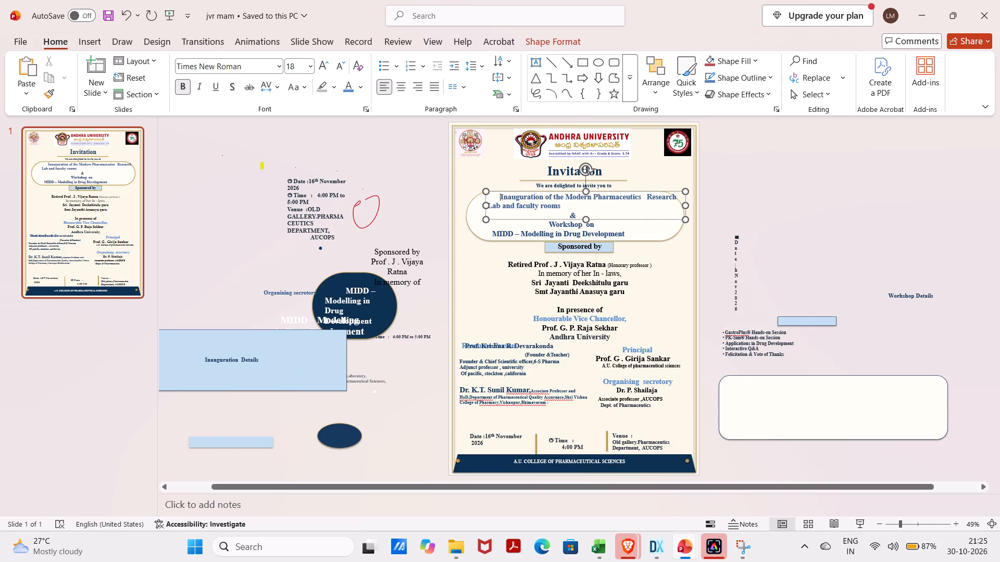
key("space")
key("BackSpace")
key("BackSpace")
key("BackSpace")
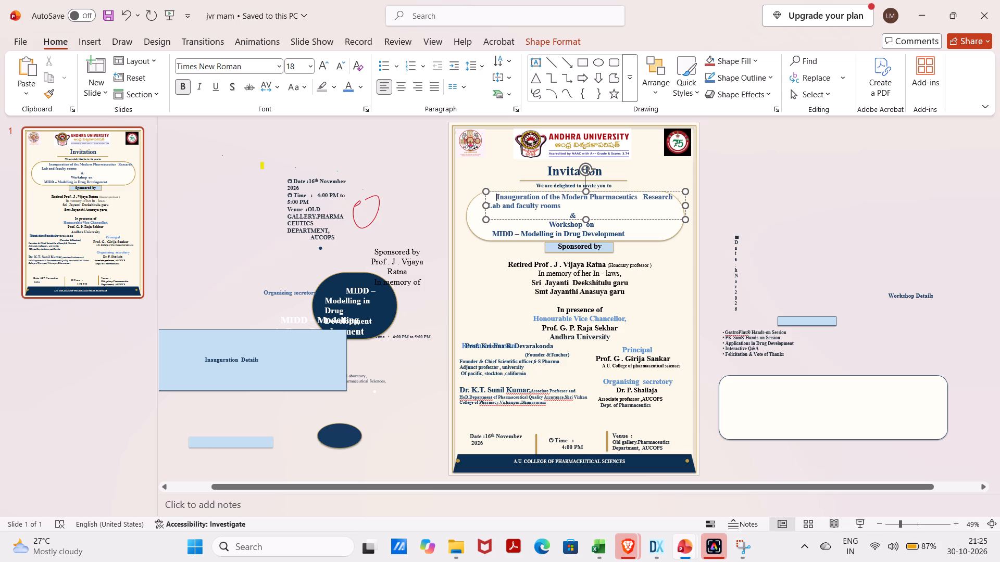
key("BackSpace")
key("BackSpace")
key("BackSpace")
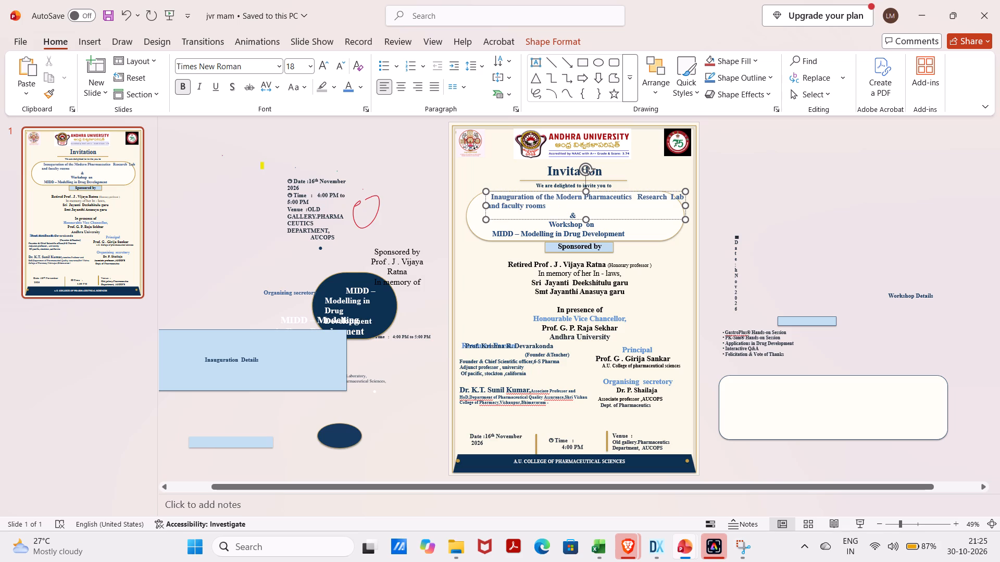
key("Return")
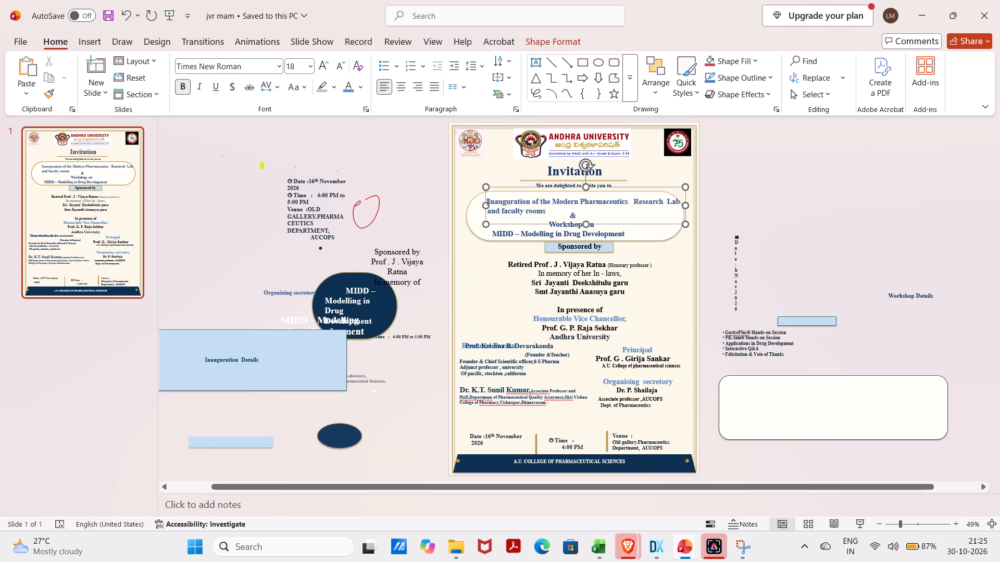
Remove the extra spaces between "Pharmaceutics" and "Research" in the inauguration text.
left_click(632, 203)
key("BackSpace")
key("BackSpace")
Break the inauguration text after "Research" and indent "Lab and faculty rooms" with spaces so it sits centred beneath the first line.
left_click(661, 202)
key("Return")
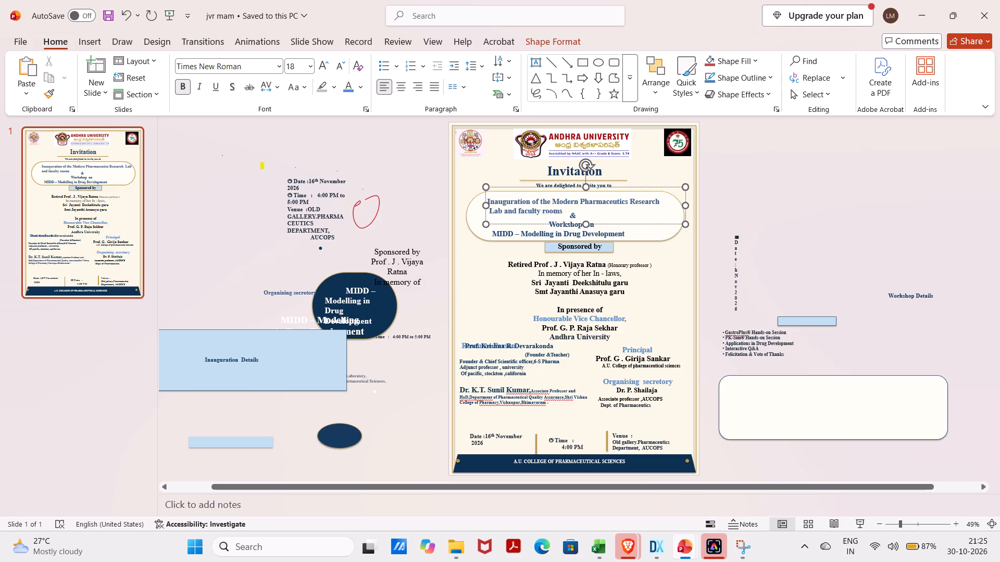
key("space")
key("space")
key("space")
key("space")
key("space")
key("space")
key("space")
key("space")
key("space")
key("space")
key("space")
key("space")
key("space")
key("space")
key("space")
key("space")
key("space")
key("space")
key("space")
key("space")
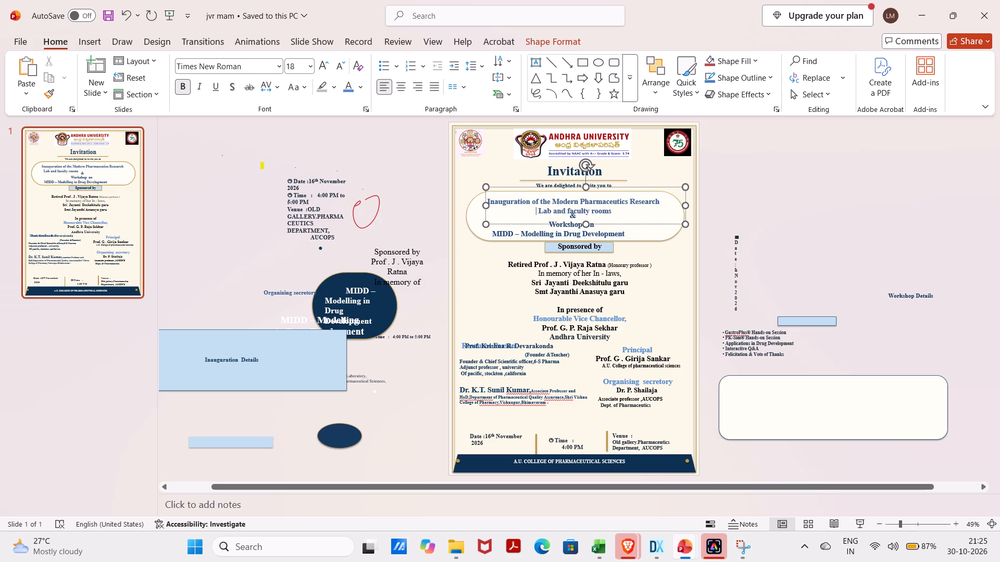
left_click(660, 232)
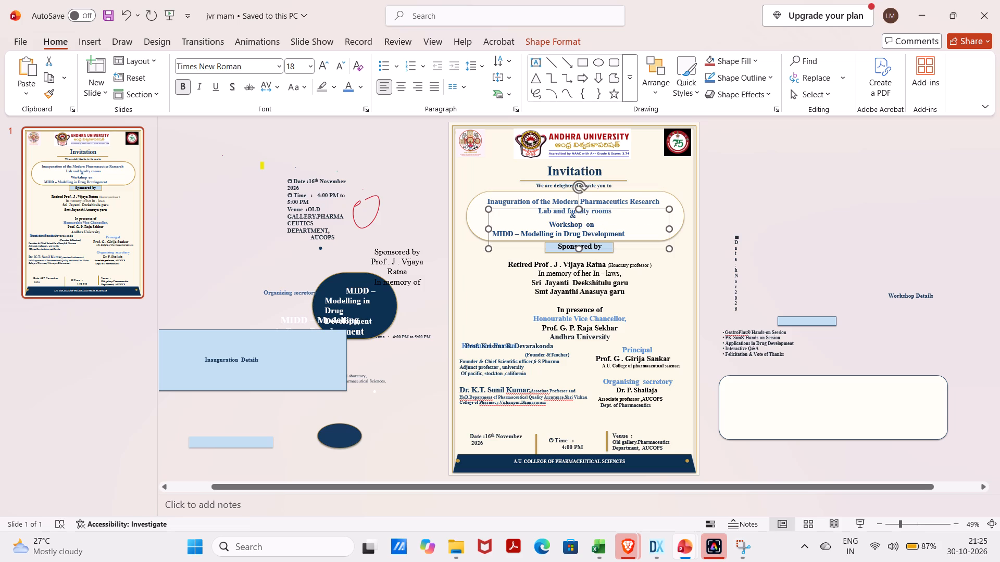
Indent "MIDD – Modelling in Drug Development" with leading spaces so it sits centred beneath "Workshop on".
left_click(493, 235)
key("space")
key("space")
key("space")
key("space")
key("space")
key("space")
key("space")
key("space")
key("space")
key("space")
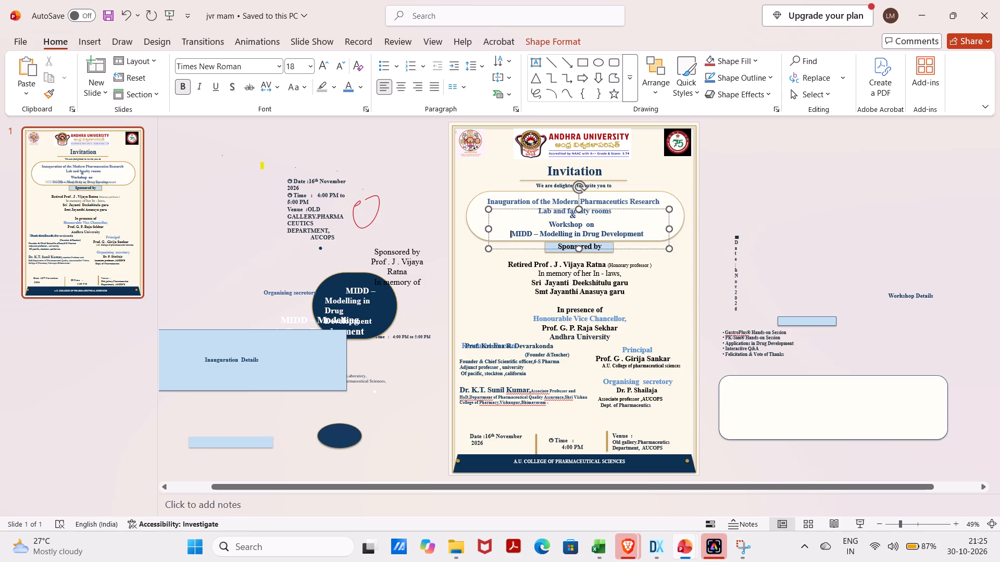
left_click(810, 176)
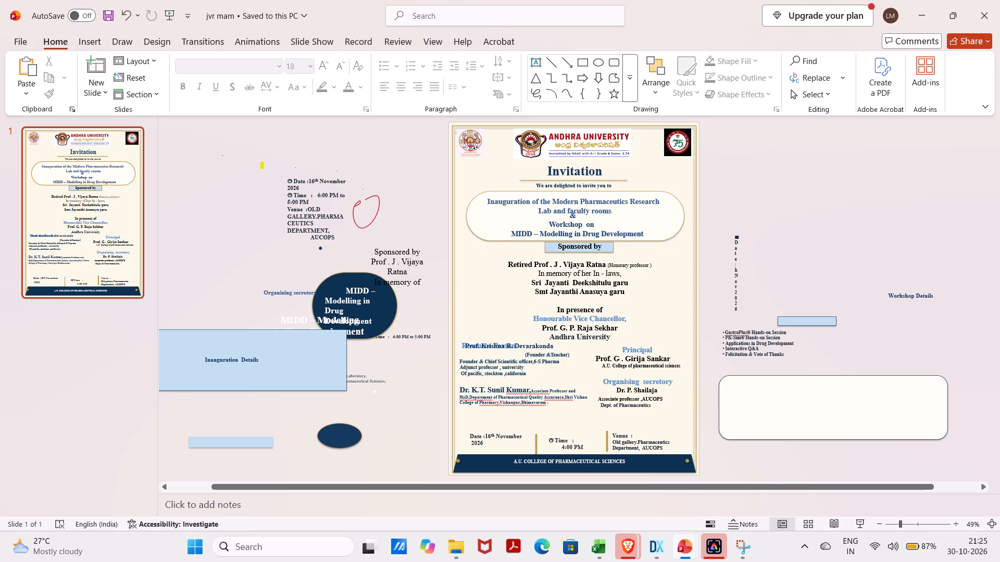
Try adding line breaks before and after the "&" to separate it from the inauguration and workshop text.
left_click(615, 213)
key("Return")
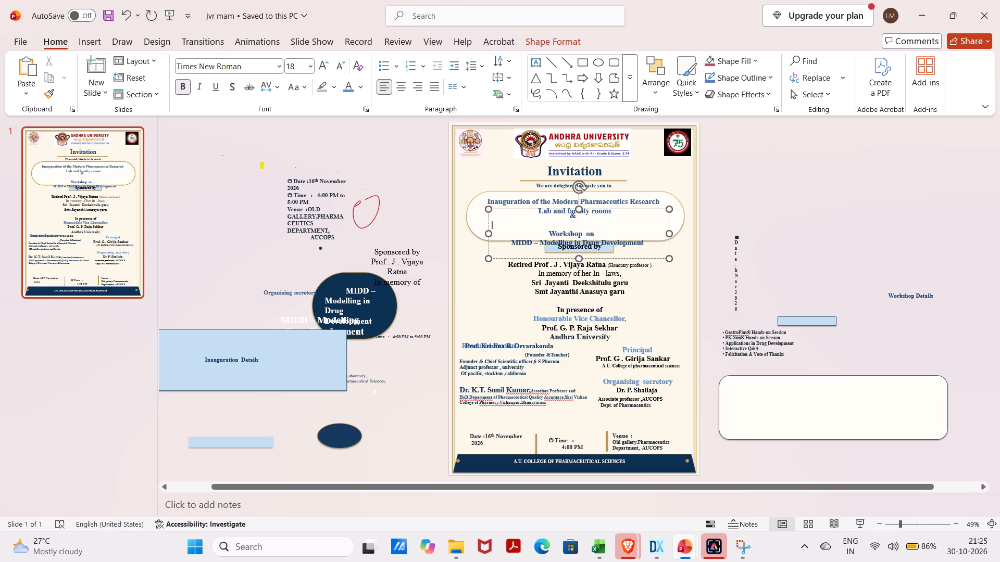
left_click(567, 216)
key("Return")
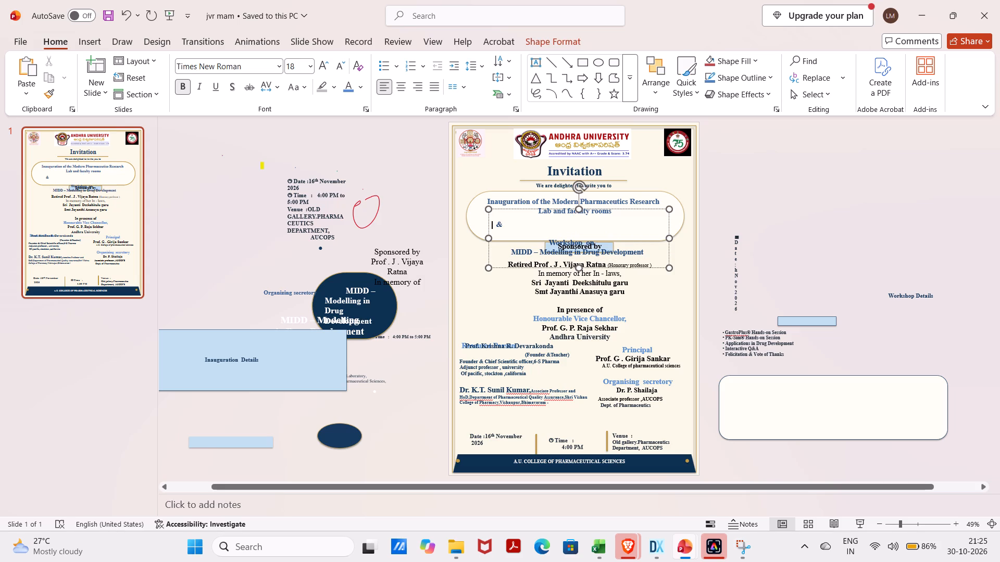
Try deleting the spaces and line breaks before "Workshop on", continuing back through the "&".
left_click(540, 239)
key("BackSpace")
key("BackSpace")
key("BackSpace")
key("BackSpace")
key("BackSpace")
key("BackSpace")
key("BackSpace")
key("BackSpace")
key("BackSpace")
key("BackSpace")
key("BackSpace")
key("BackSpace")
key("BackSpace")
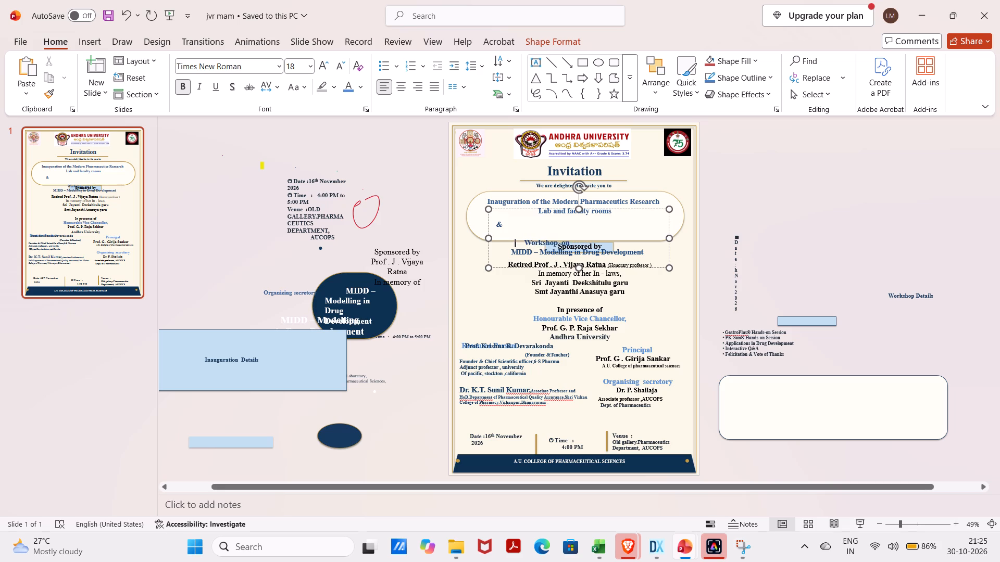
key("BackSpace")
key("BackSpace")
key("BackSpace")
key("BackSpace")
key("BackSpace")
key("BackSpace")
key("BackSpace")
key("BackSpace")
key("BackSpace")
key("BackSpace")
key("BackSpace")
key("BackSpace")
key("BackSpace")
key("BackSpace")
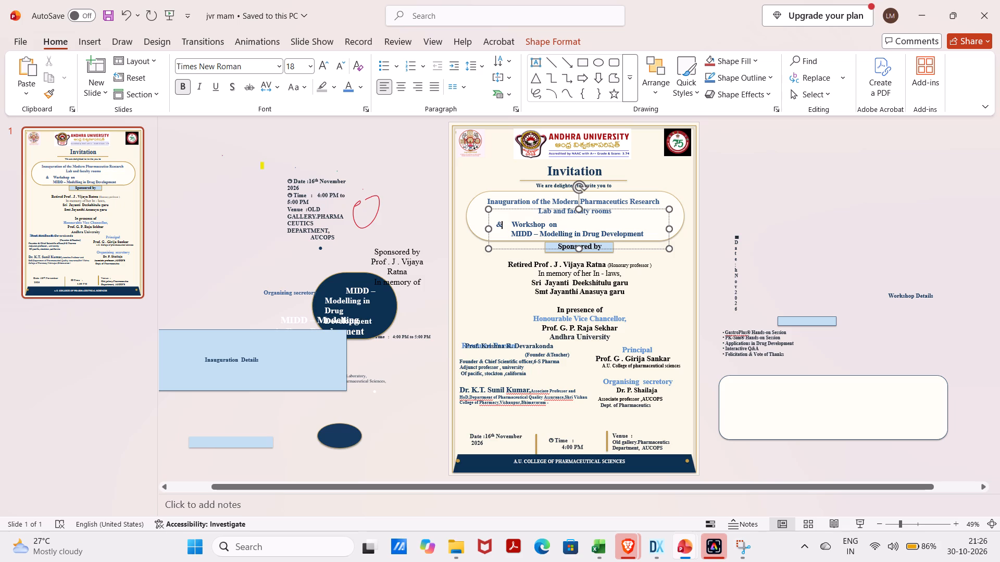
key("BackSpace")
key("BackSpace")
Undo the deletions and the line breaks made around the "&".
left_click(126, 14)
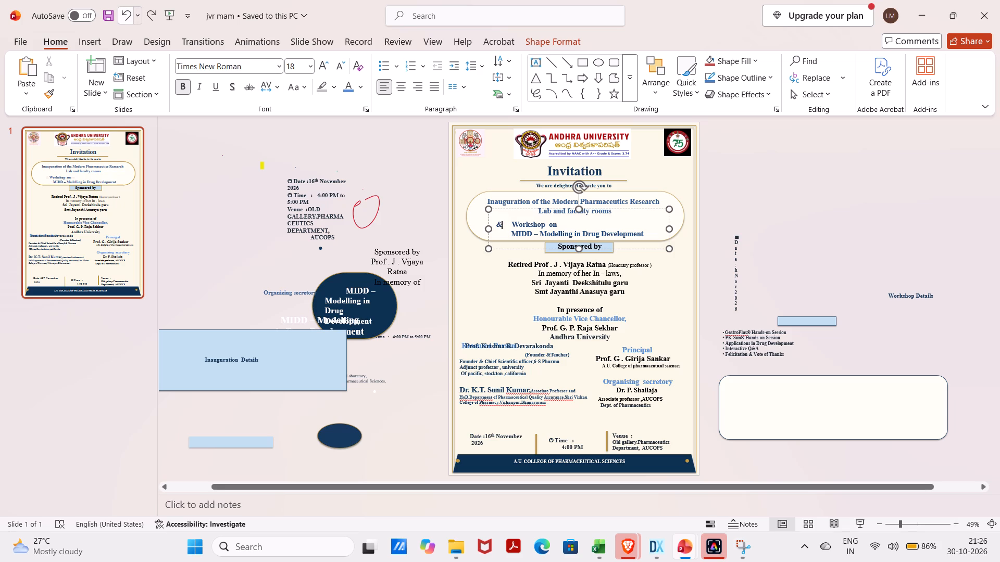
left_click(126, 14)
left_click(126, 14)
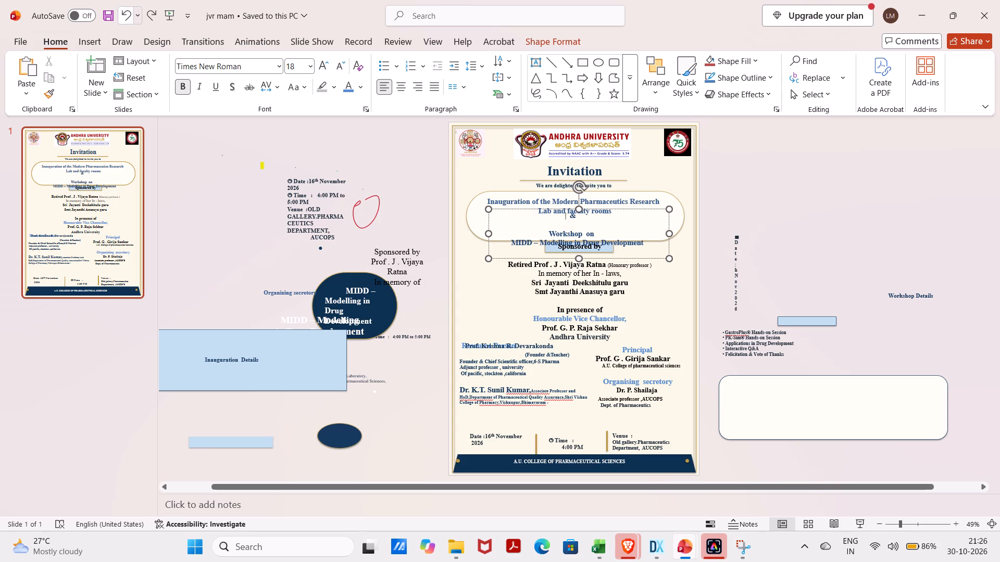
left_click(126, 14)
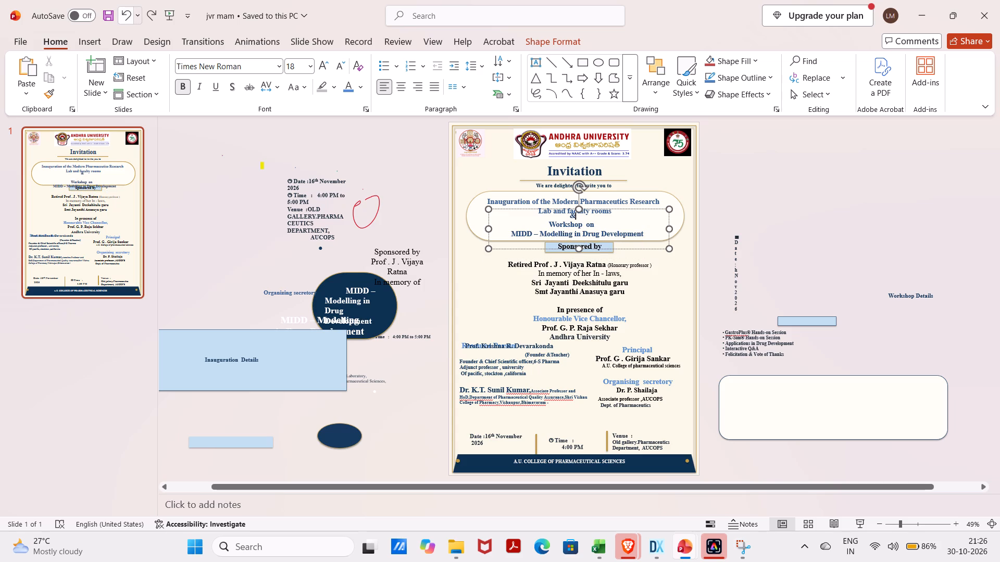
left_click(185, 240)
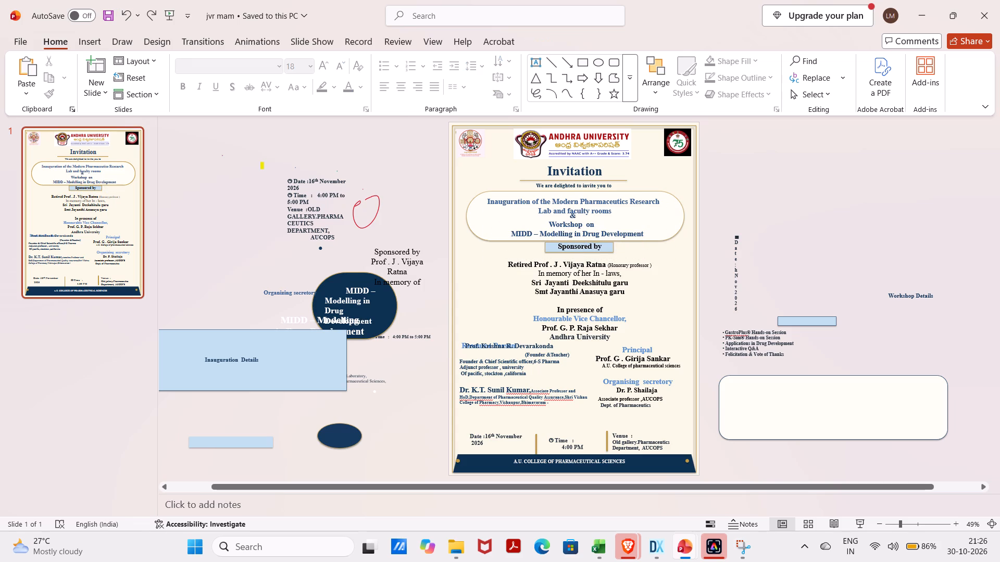
Nudge the rounded frame sideways and move the inauguration text box slightly up so its text clears the "&".
left_click(485, 201)
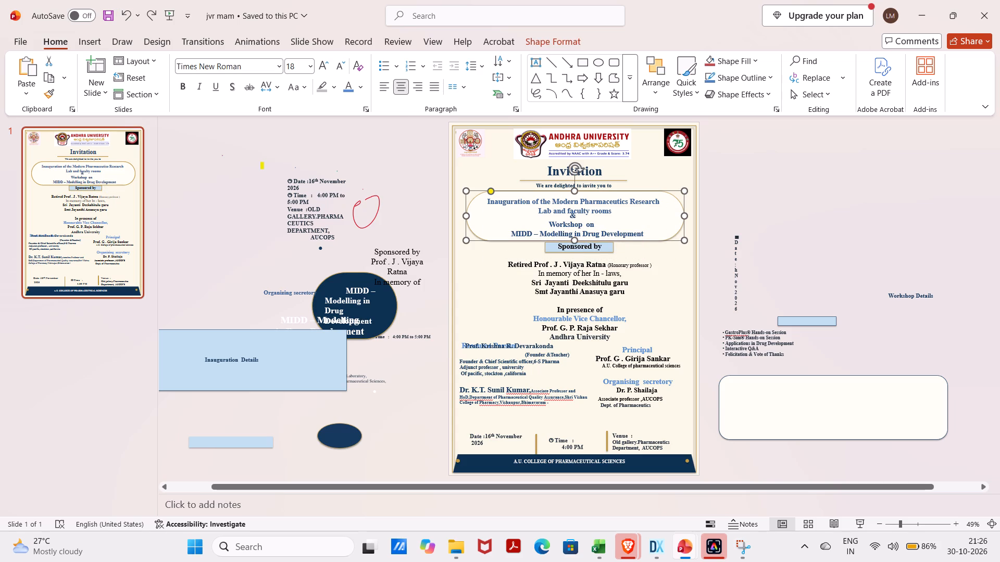
left_click(495, 209)
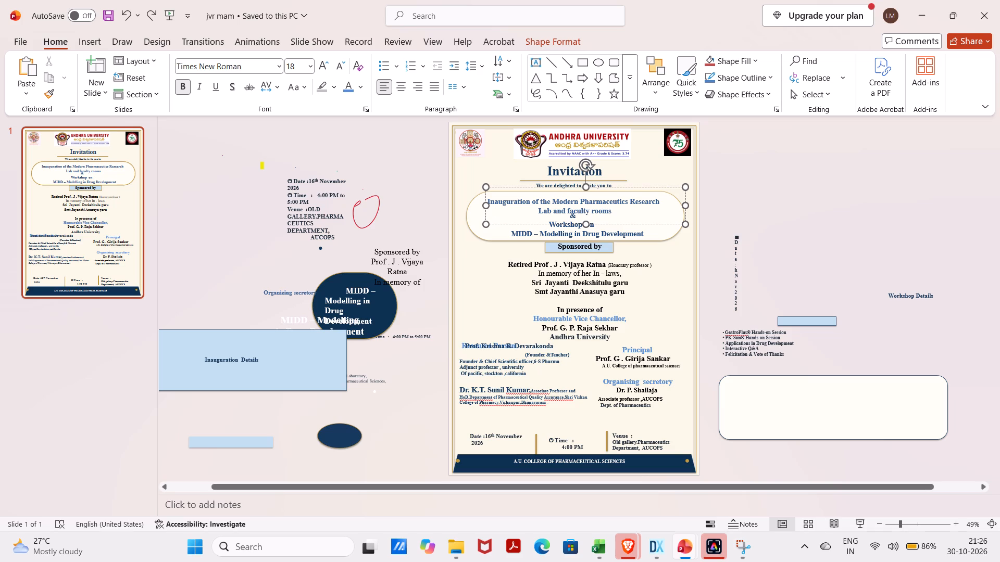
left_click_drag(487, 205, 484, 195)
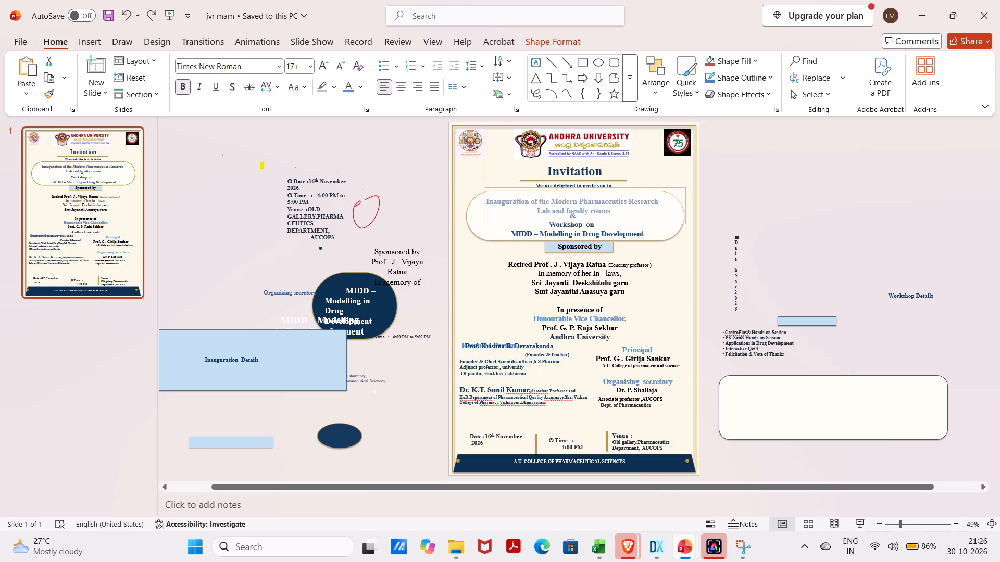
left_click_drag(484, 195, 485, 190)
left_click(488, 228)
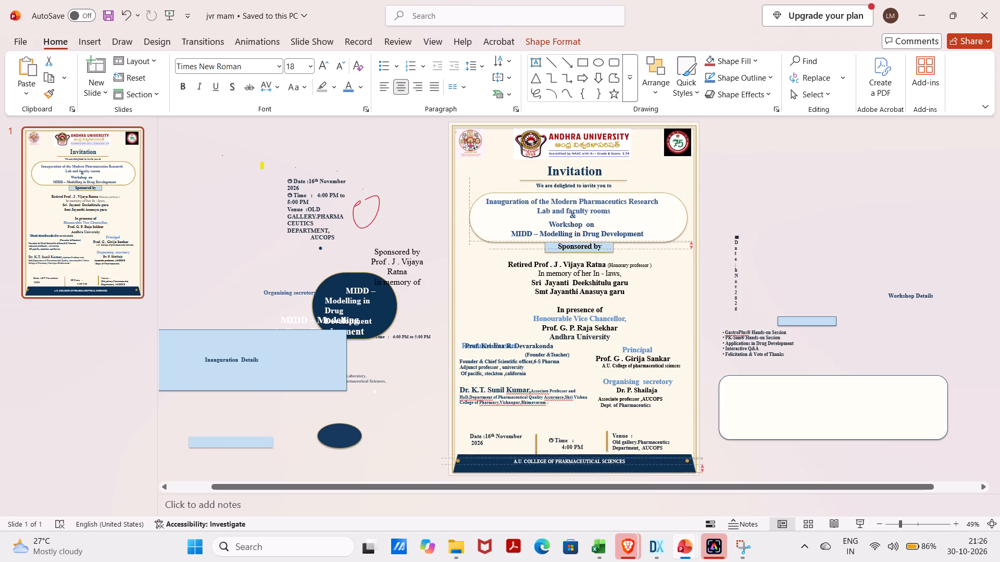
left_click(504, 211)
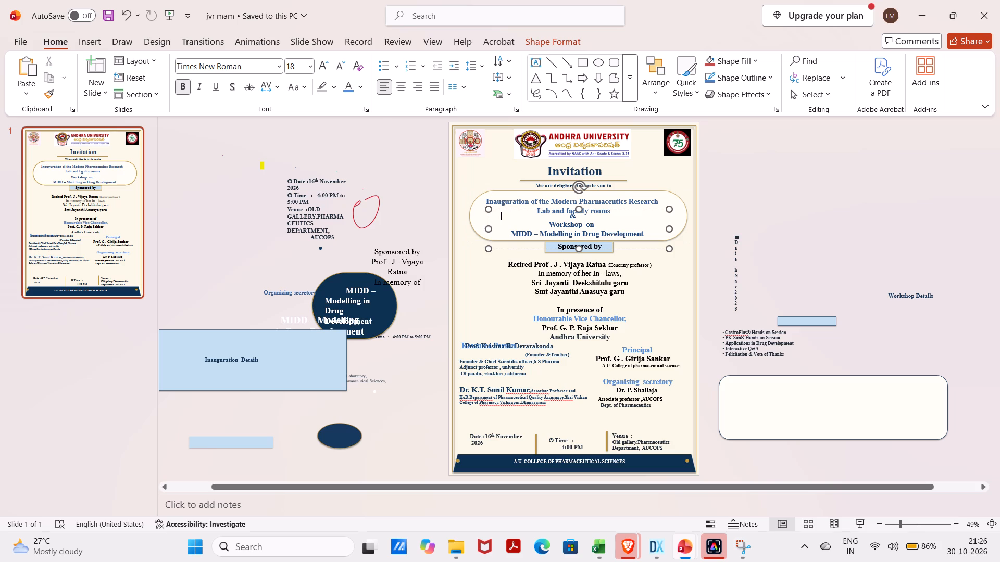
left_click(498, 199)
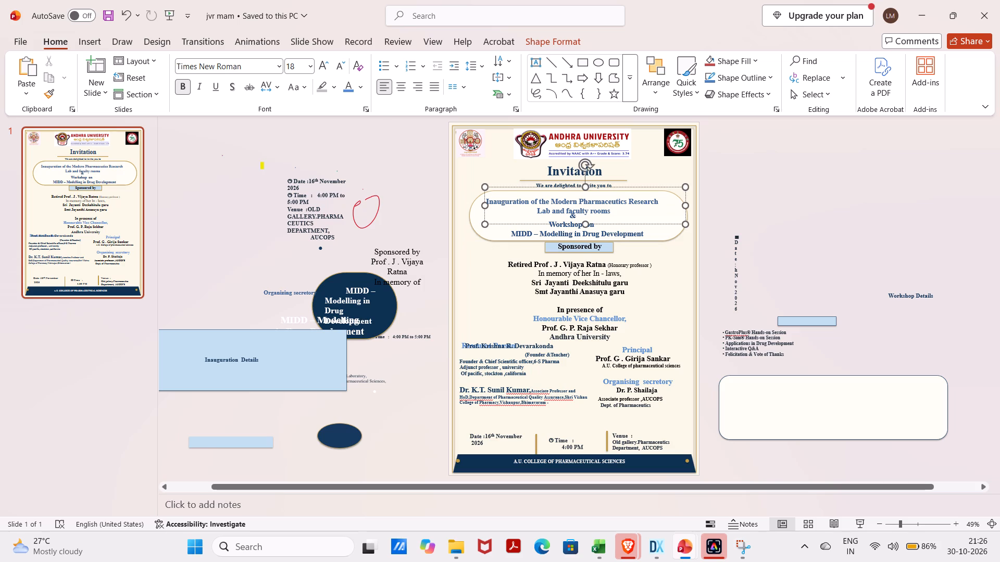
left_click_drag(488, 225, 489, 218)
left_click(520, 239)
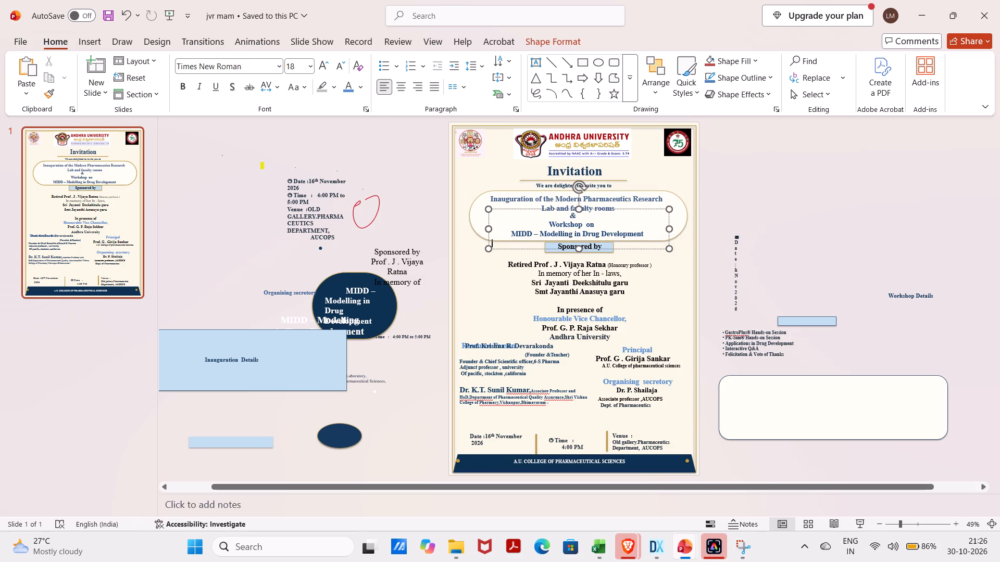
Set the "In memory of her In - laws," line to font size 16.
left_click(680, 303)
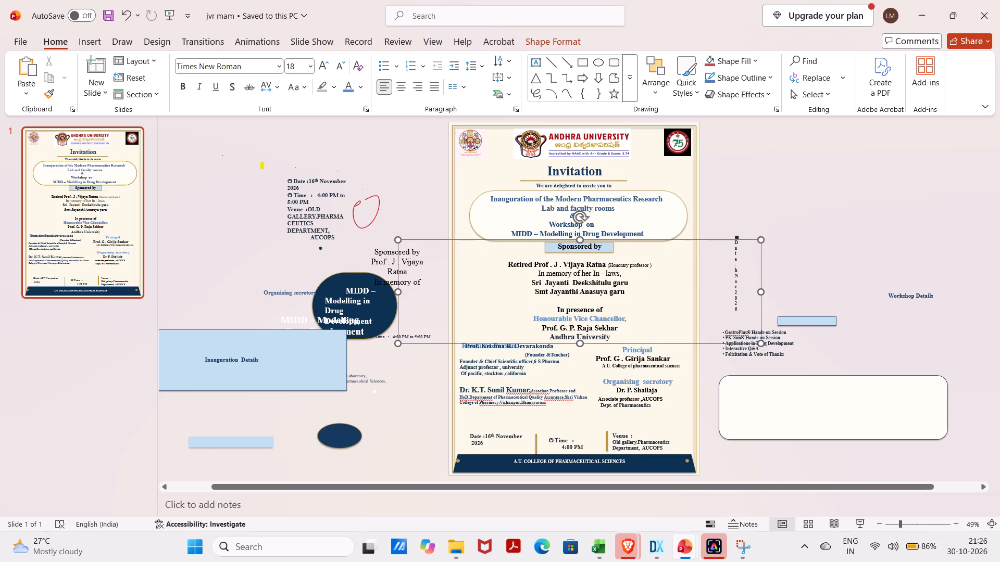
left_click_drag(622, 274, 533, 274)
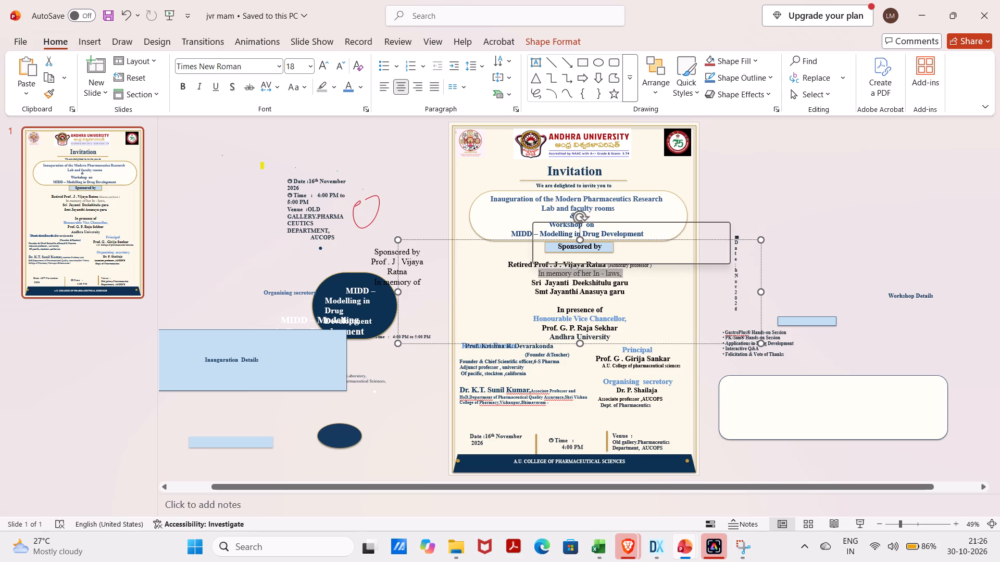
left_click(626, 235)
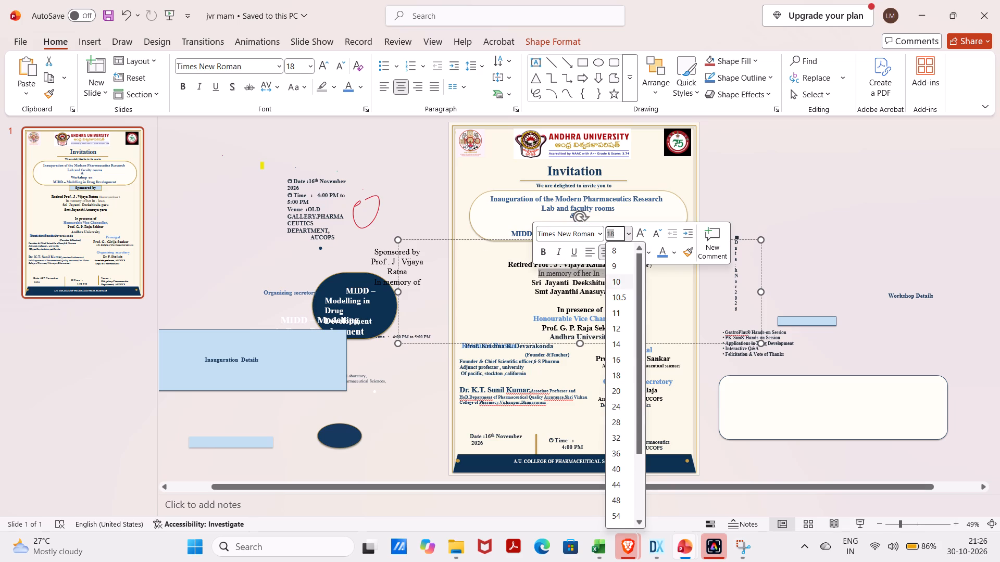
left_click(622, 356)
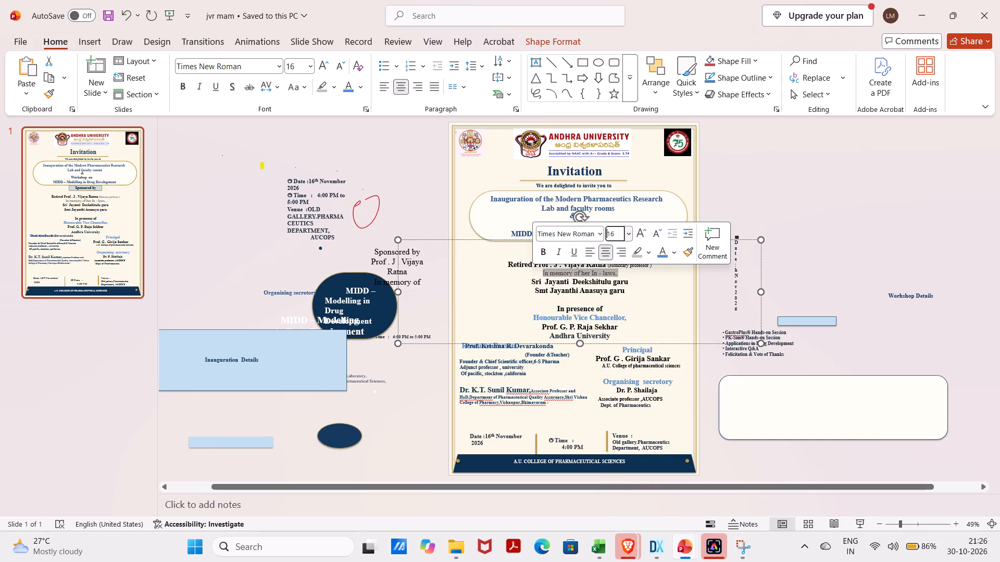
left_click(860, 211)
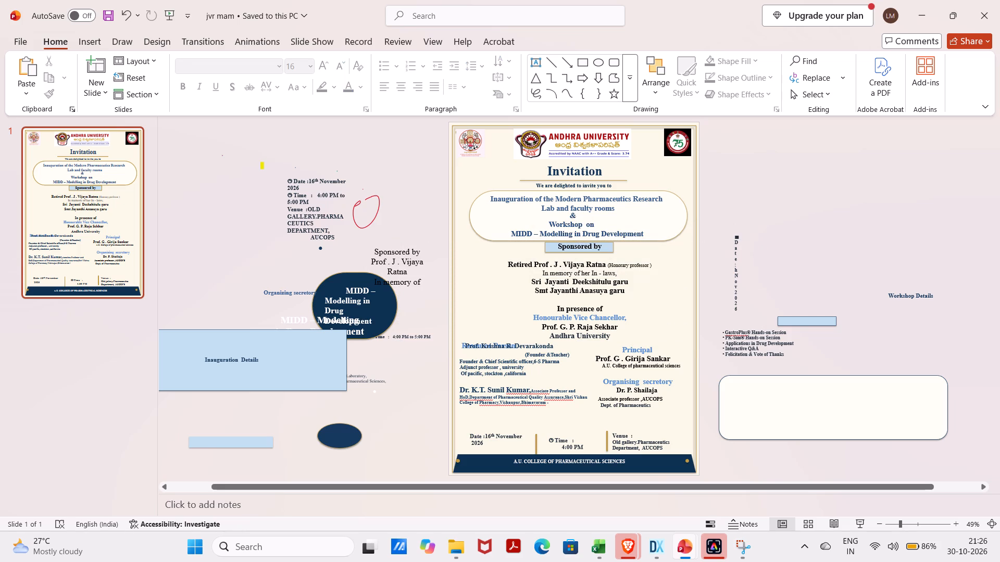
Move the resource persons' details text box down so it sits below the "Resource Person" heading.
left_click(499, 347)
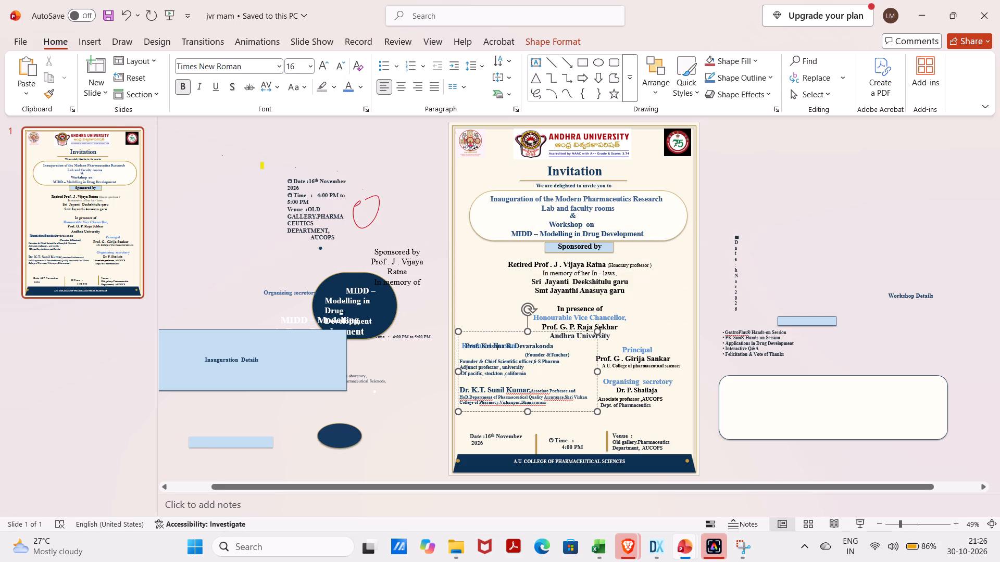
left_click_drag(458, 330, 461, 313)
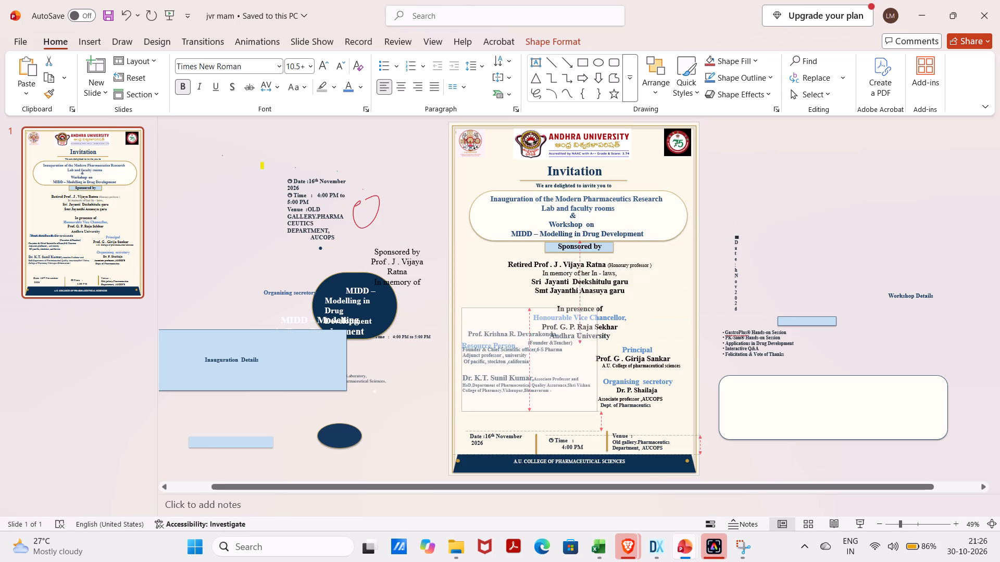
left_click_drag(461, 313, 464, 363)
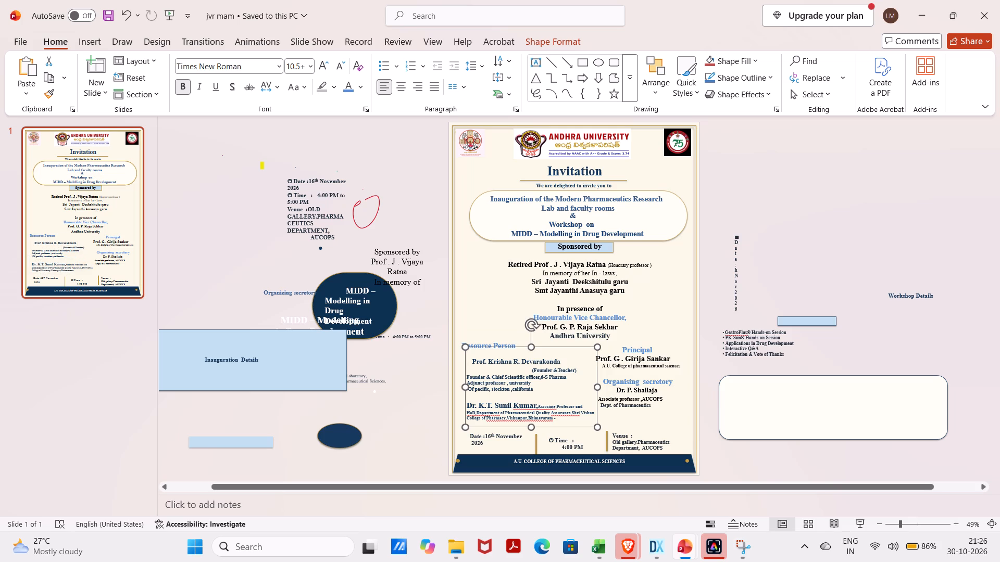
Change the "Resource Person" heading to "Resource Persons".
left_click(472, 328)
left_click(472, 346)
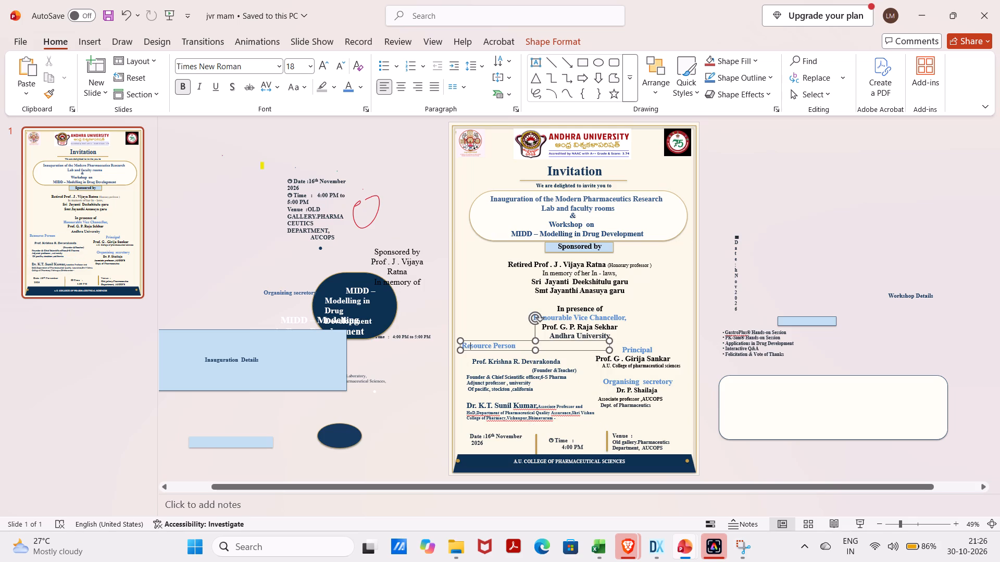
left_click_drag(461, 339, 460, 331)
left_click(516, 344)
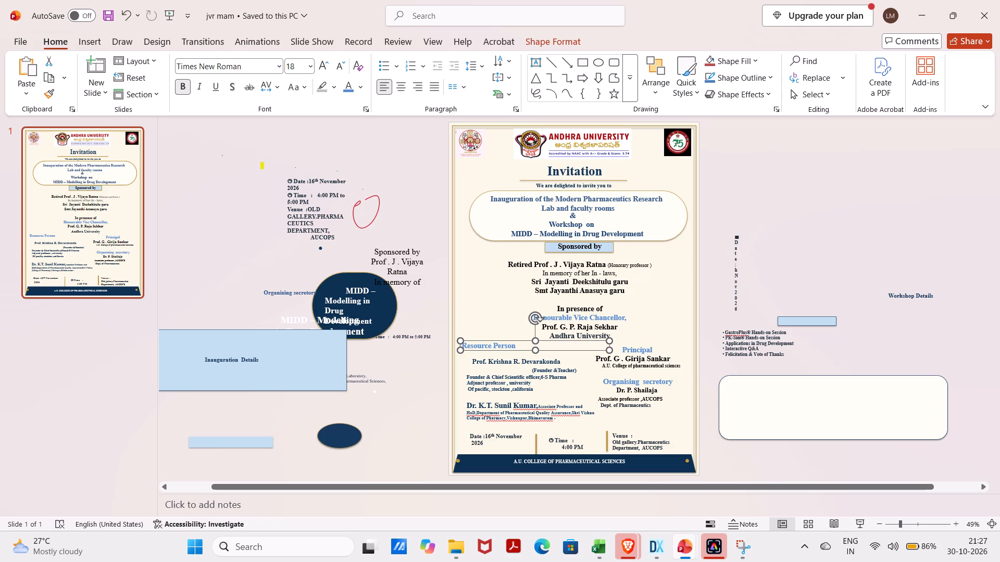
left_click(516, 347)
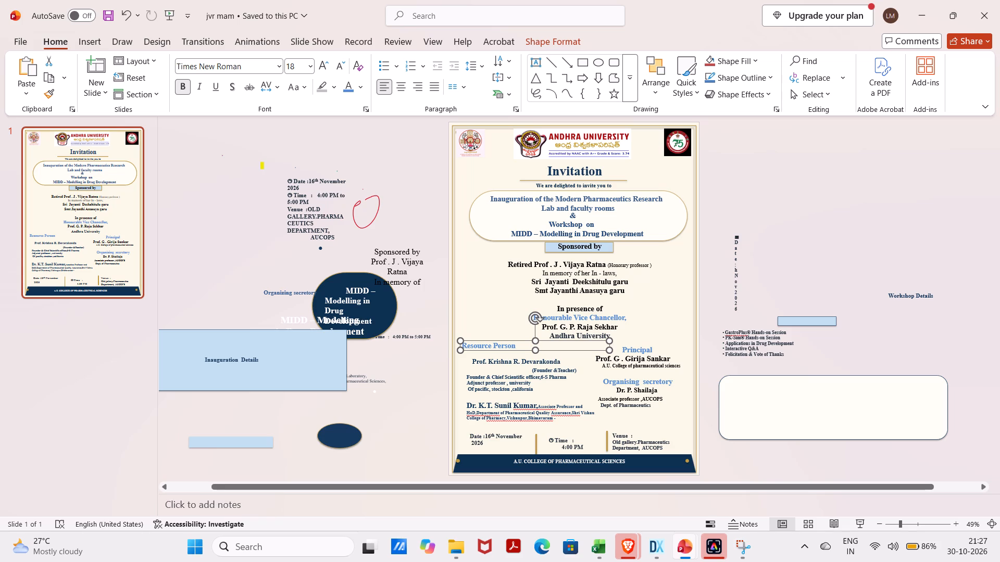
left_click(516, 347)
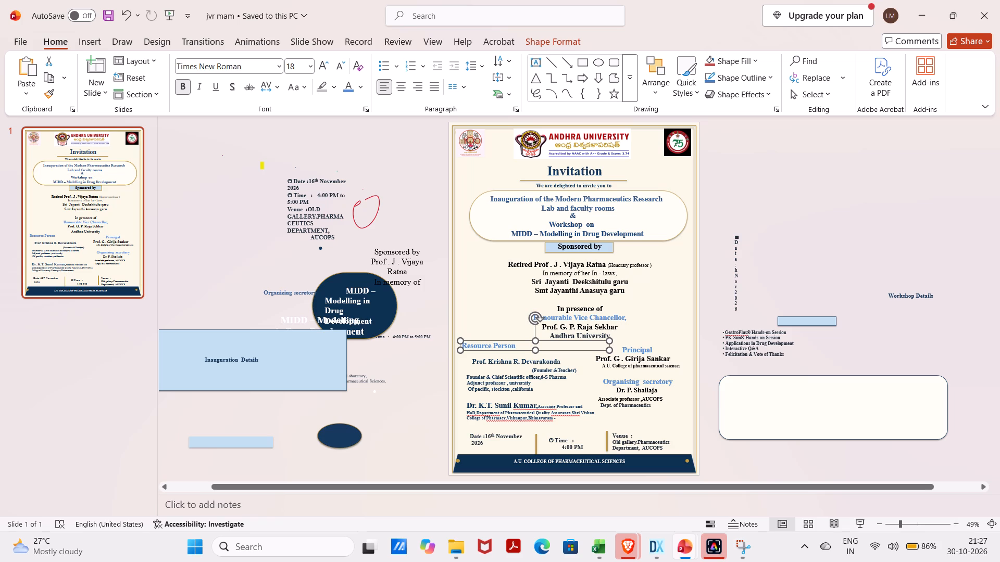
left_click(512, 346)
key("Right")
key("s")
key("s")
left_click_drag(461, 342, 460, 332)
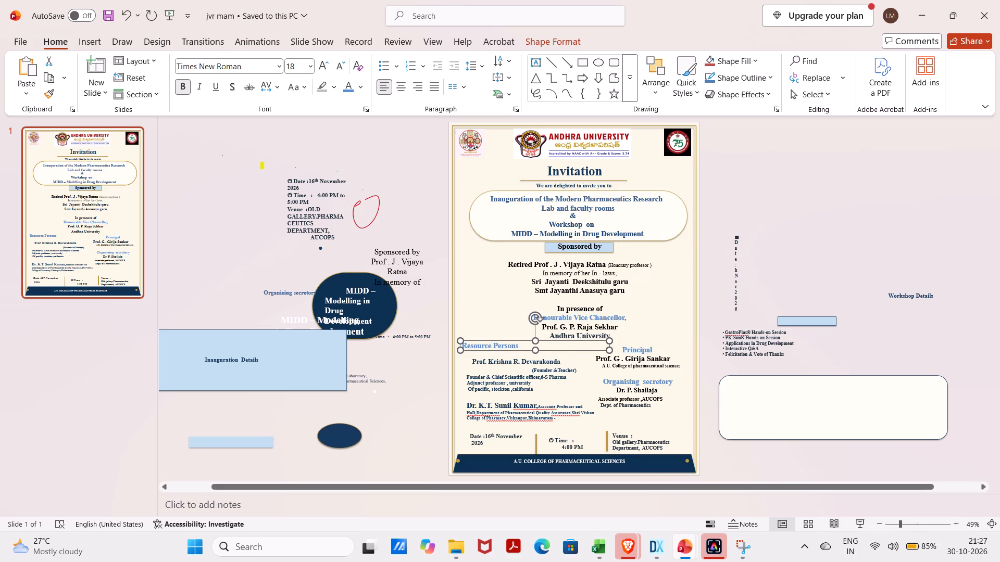
Move the resource persons' details text box slightly up and to the left, closer to the "Resource Persons" heading.
left_click(490, 373)
left_click_drag(465, 350, 462, 335)
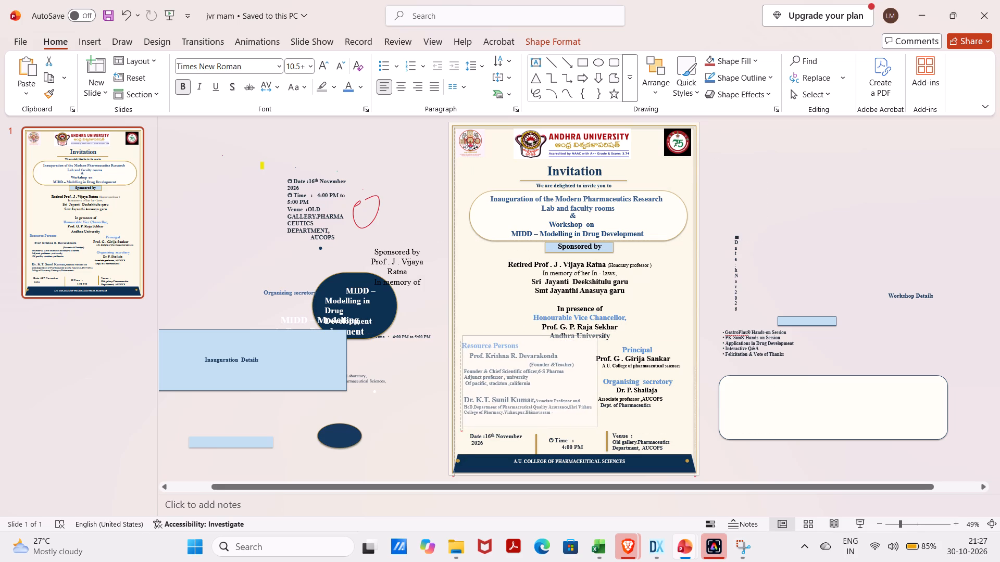
left_click_drag(462, 335, 462, 335)
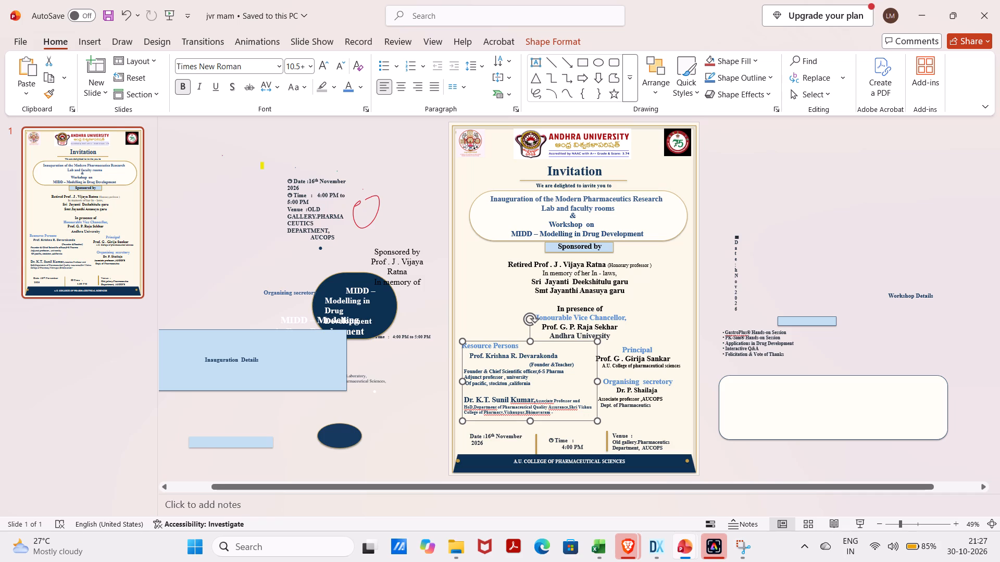
Break the line after the second resource person's name so the "Associate Professor and HoD" designation starts on its own line.
left_click(535, 401)
key("Return")
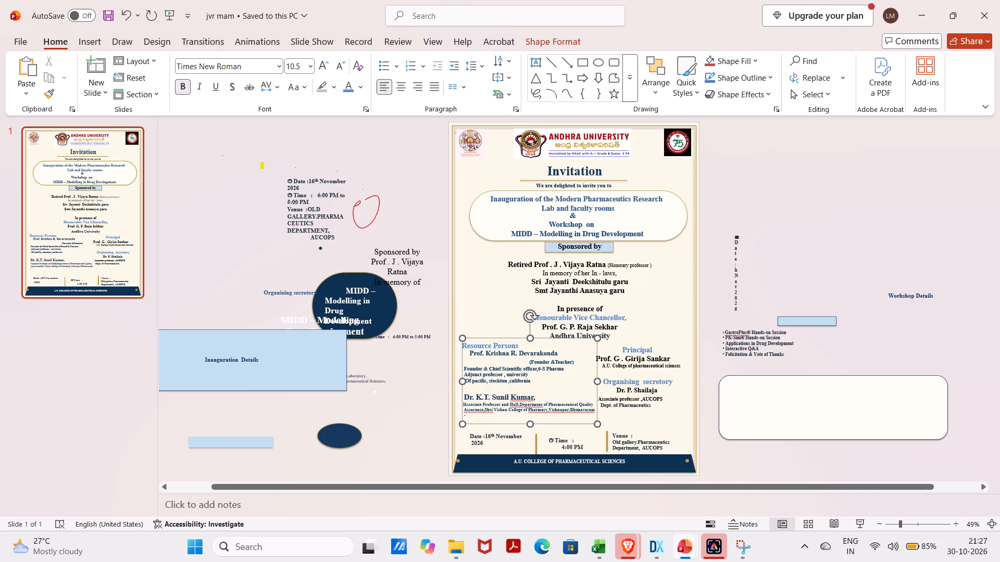
Delete the "(Founder &Teacher)" line under the first resource person's name.
left_click_drag(576, 361, 535, 362)
left_click_drag(535, 362, 527, 362)
key("BackSpace")
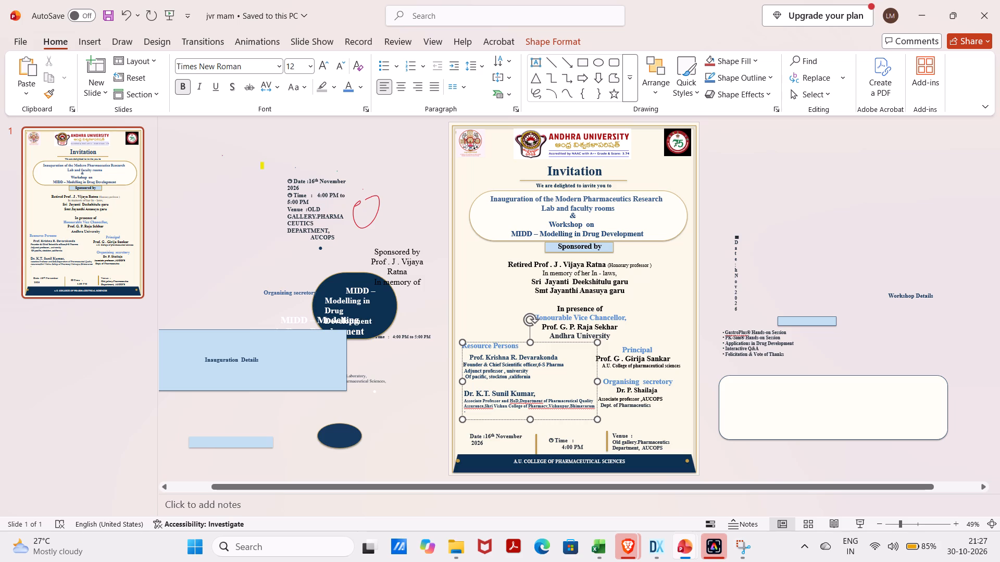
Indent the "Founder & Chief Scientific officer" line with spaces beneath the first resource person's name.
key("space")
key("space")
key("space")
key("space")
key("space")
key("space")
key("space")
key("space")
key("space")
key("space")
key("space")
key("space")
key("space")
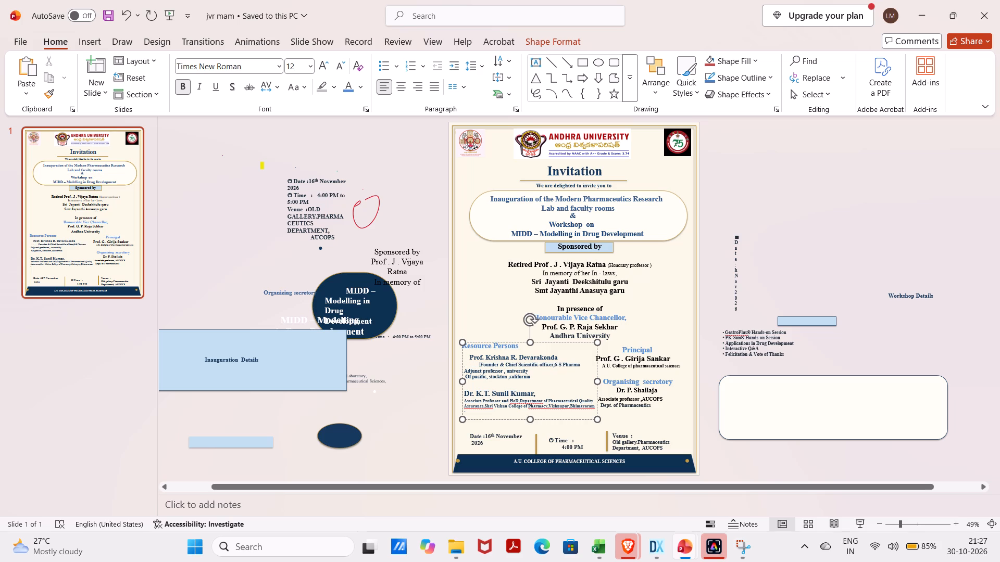
Indent the "Adjunct professor , university" and "Of pacific, stockton ,california" lines with spaces.
left_click(466, 375)
key("space")
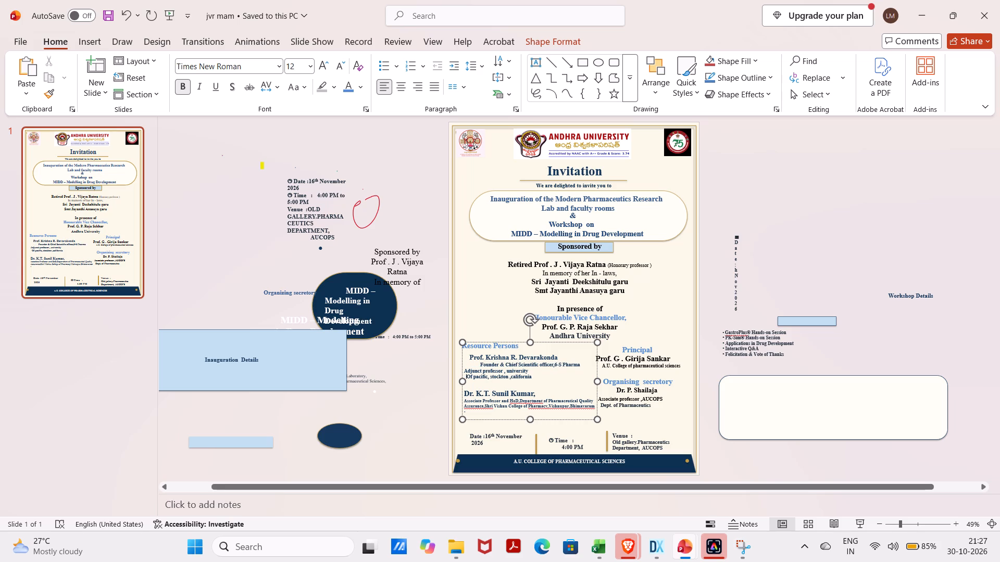
left_click(463, 371)
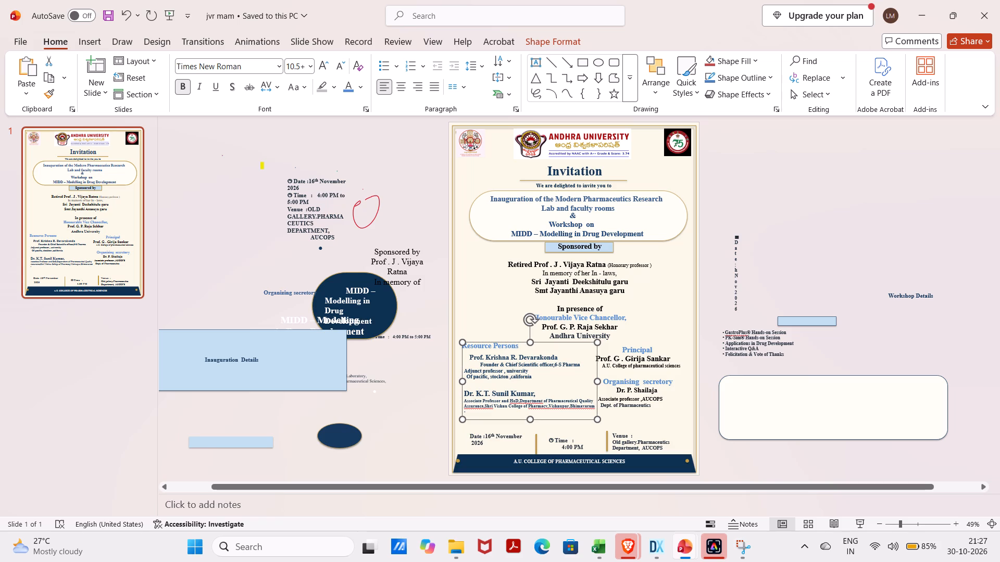
left_click(465, 374)
key("space")
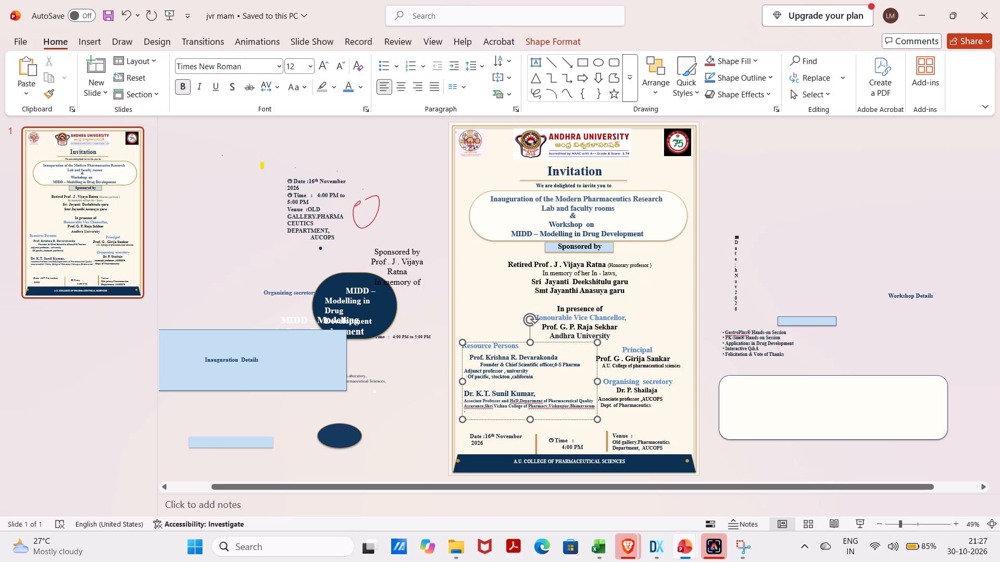
left_click(467, 371)
key("Left")
key("space")
key("space")
key("space")
key("space")
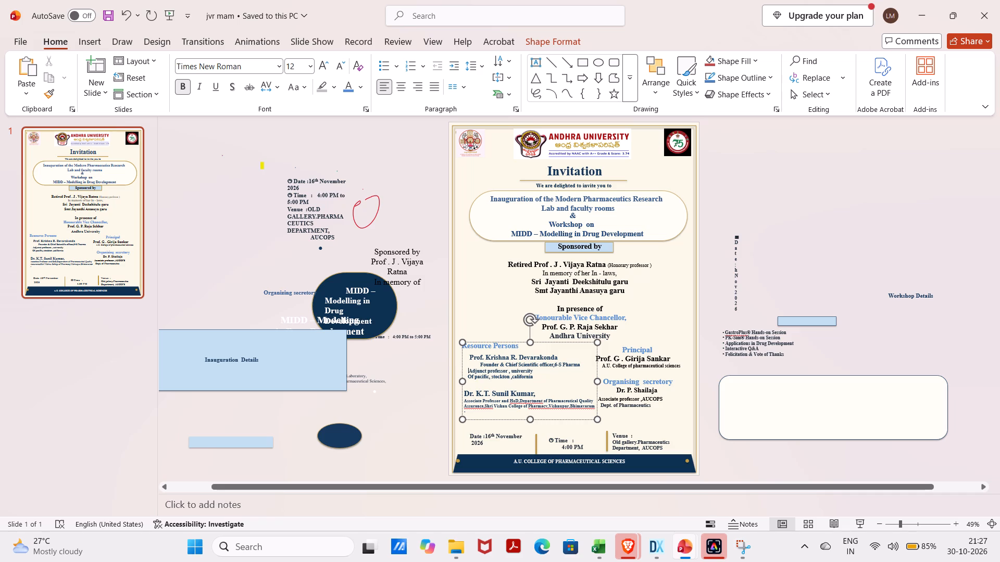
key("space")
Join the "Of pacific, stockton ,california" text onto the end of the "Adjunct professor , university" line, separated by a space.
left_click(468, 378)
key("BackSpace")
key("BackSpace")
key("BackSpace")
key("BackSpace")
key("space")
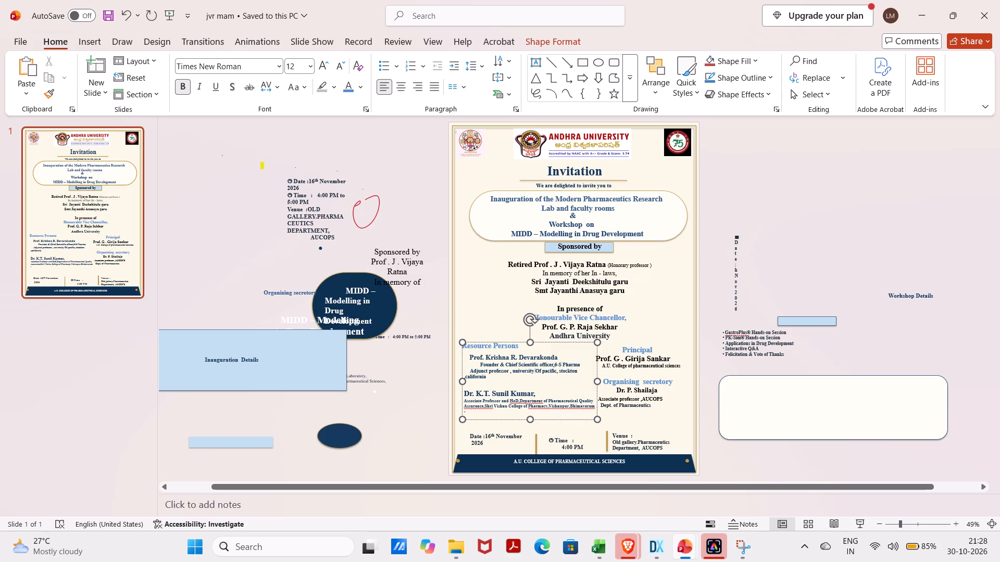
Shorten "california" to "ca" in the first resource person's affiliation so it fits on one line.
left_click(488, 380)
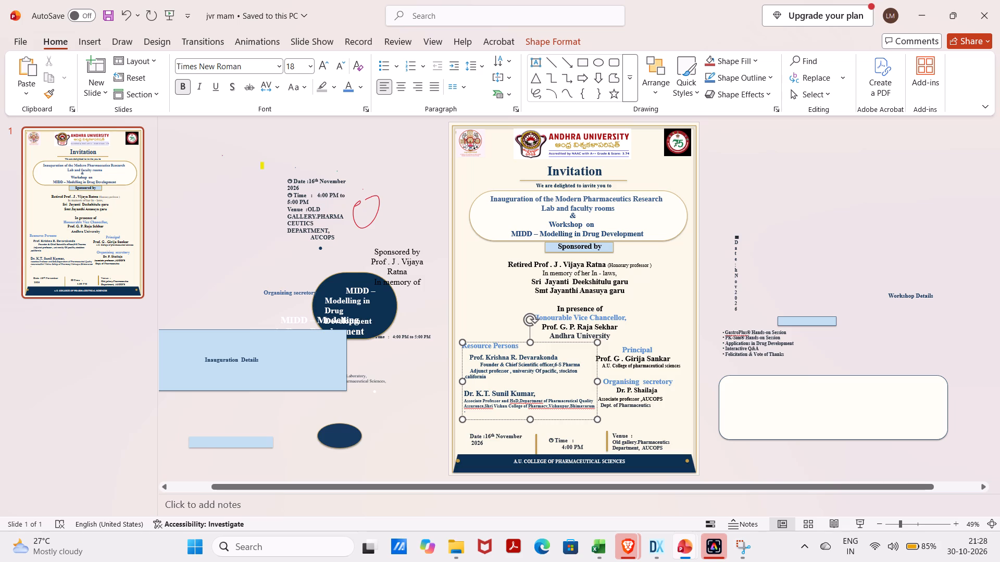
left_click(488, 377)
key("BackSpace")
key("BackSpace")
key("BackSpace")
key("BackSpace")
key("BackSpace")
key("BackSpace")
key("BackSpace")
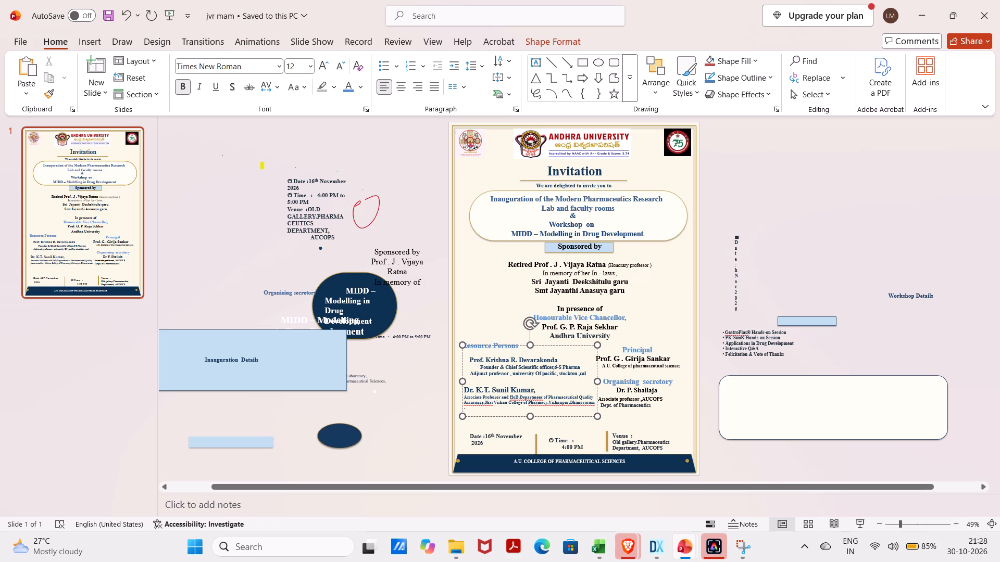
key("BackSpace")
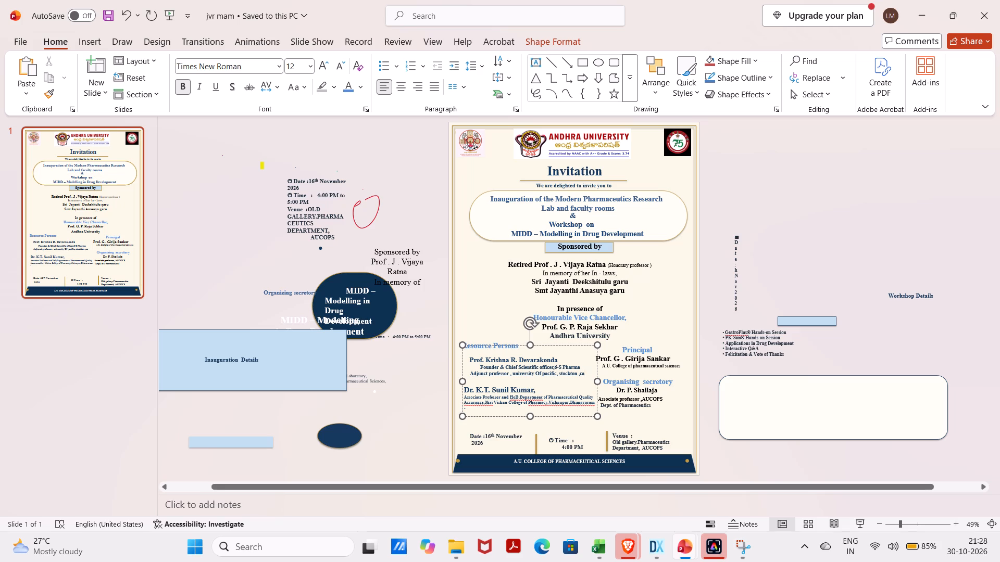
Set the first resource person's name to font size 18, matching the second resource person's name.
left_click(529, 389)
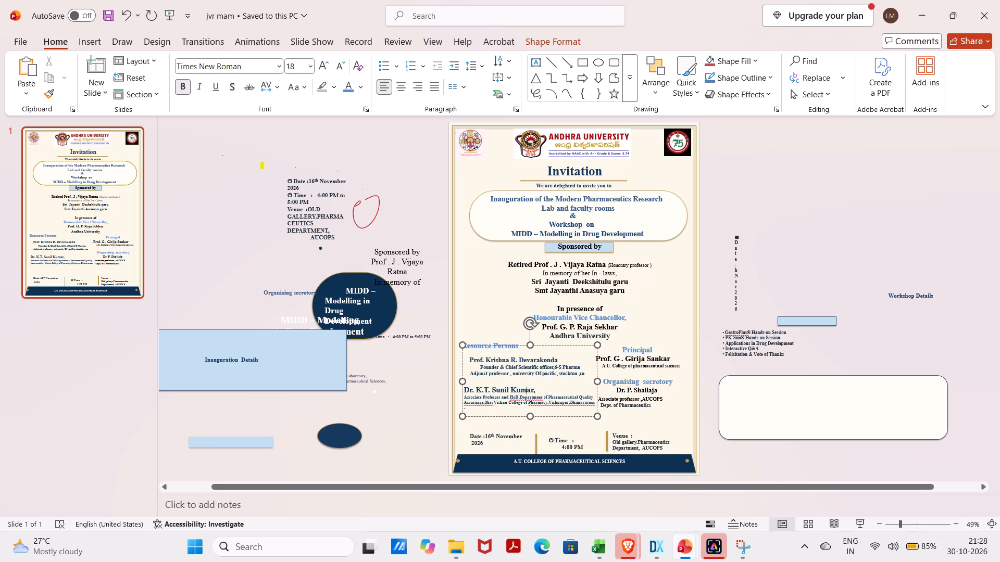
left_click(482, 359)
left_click(551, 360)
left_click(529, 389)
left_click_drag(558, 356, 552, 356)
left_click_drag(552, 356, 469, 357)
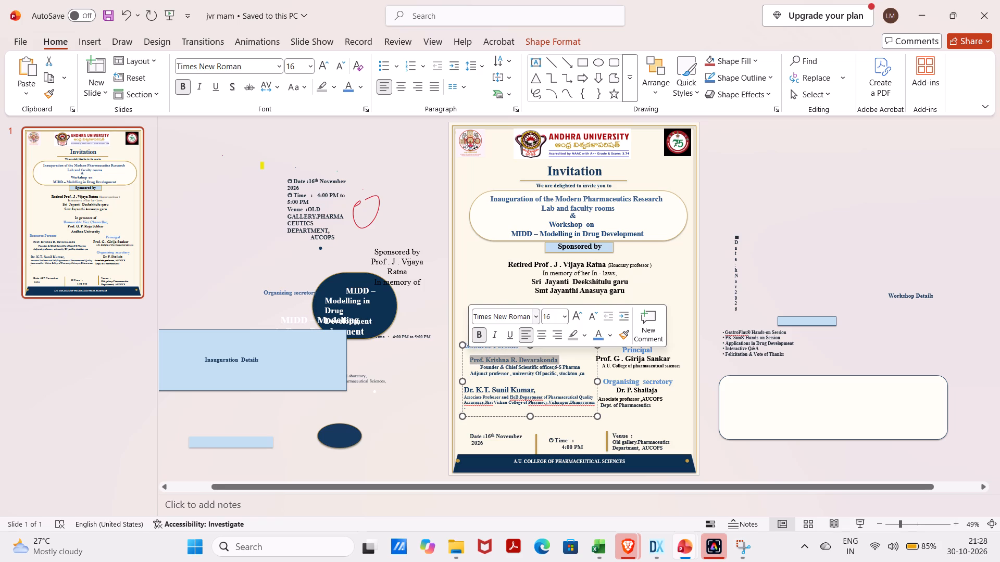
left_click(310, 69)
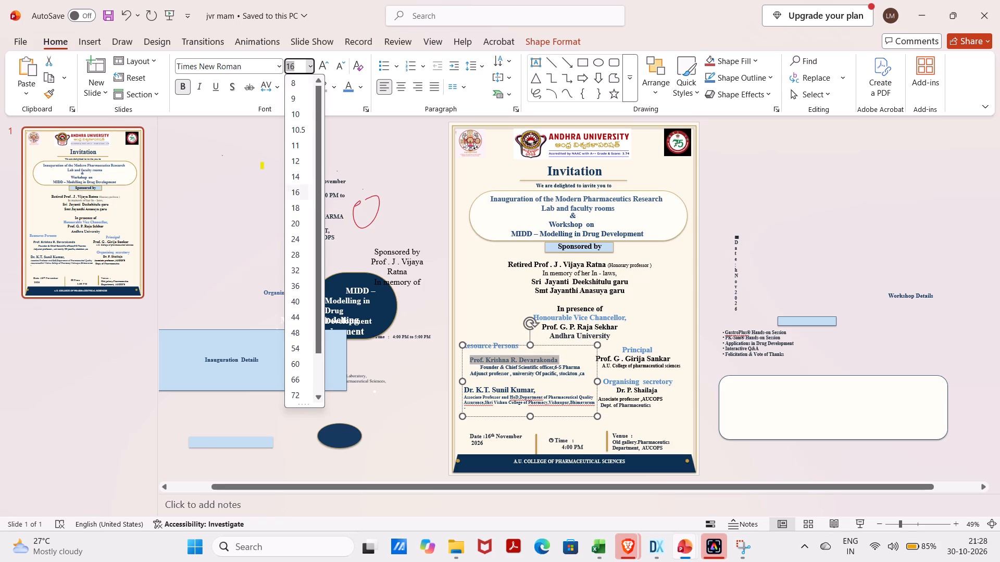
left_click(292, 207)
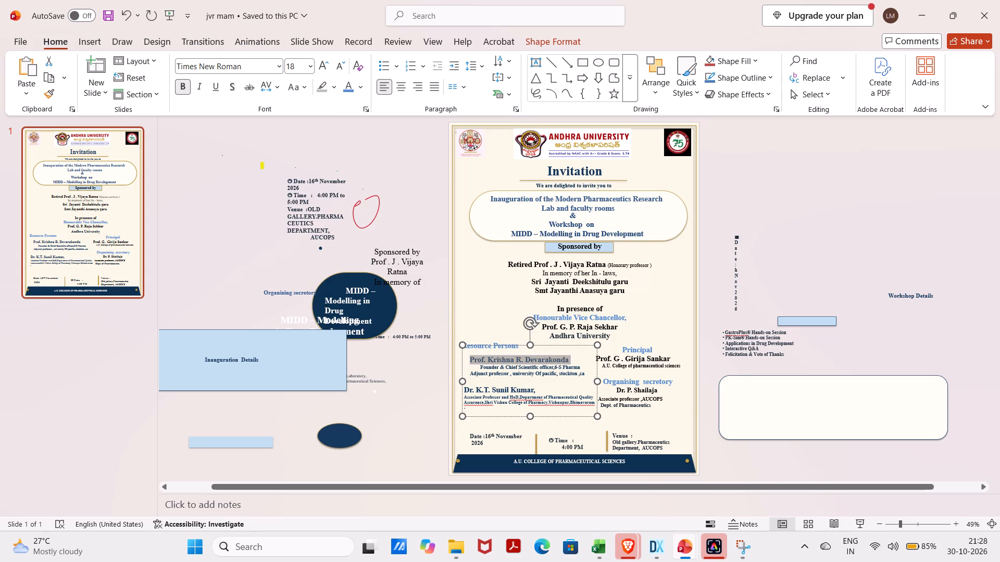
Indent the second resource person's name with four spaces.
double_click(442, 418)
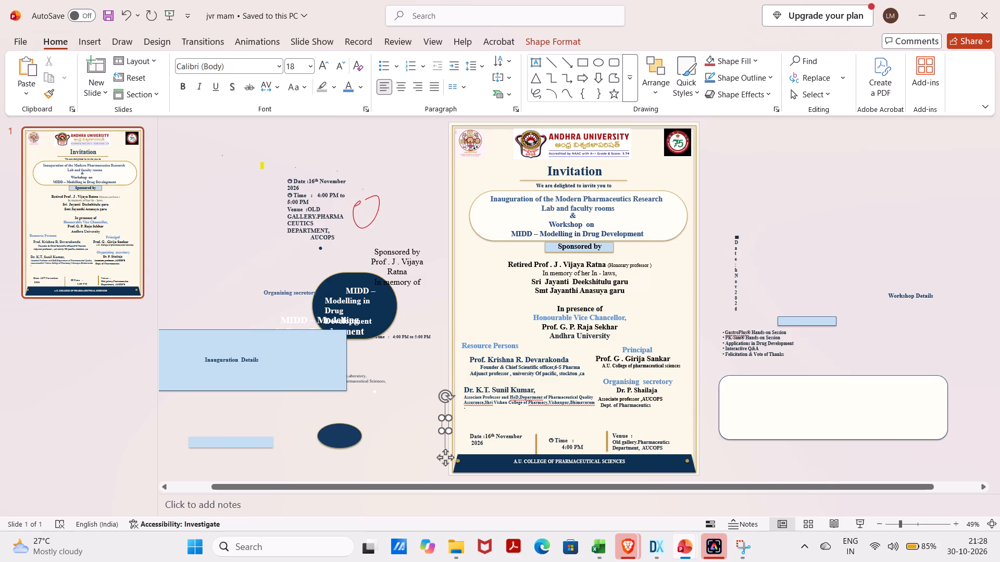
left_click(514, 390)
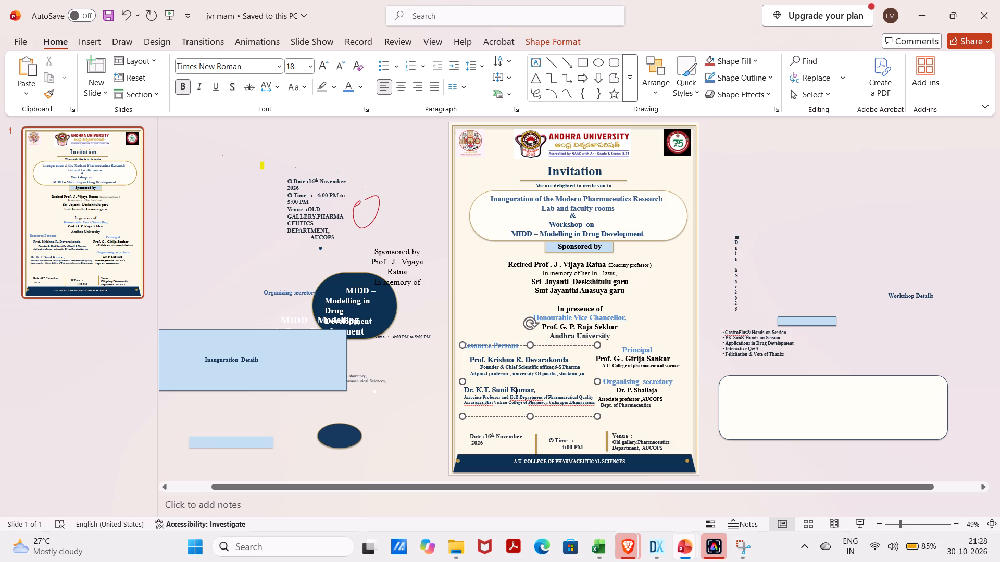
left_click(465, 389)
key("space")
key("space")
key("space")
key("space")
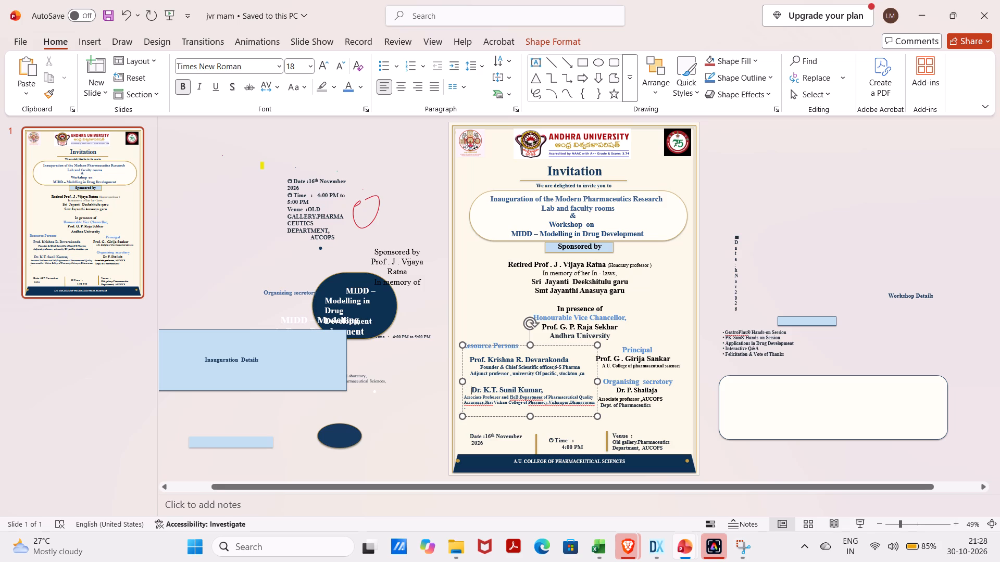
Set the second resource person's affiliation text, starting "Associate Professor and HoD", to font size 12.
left_click(590, 403)
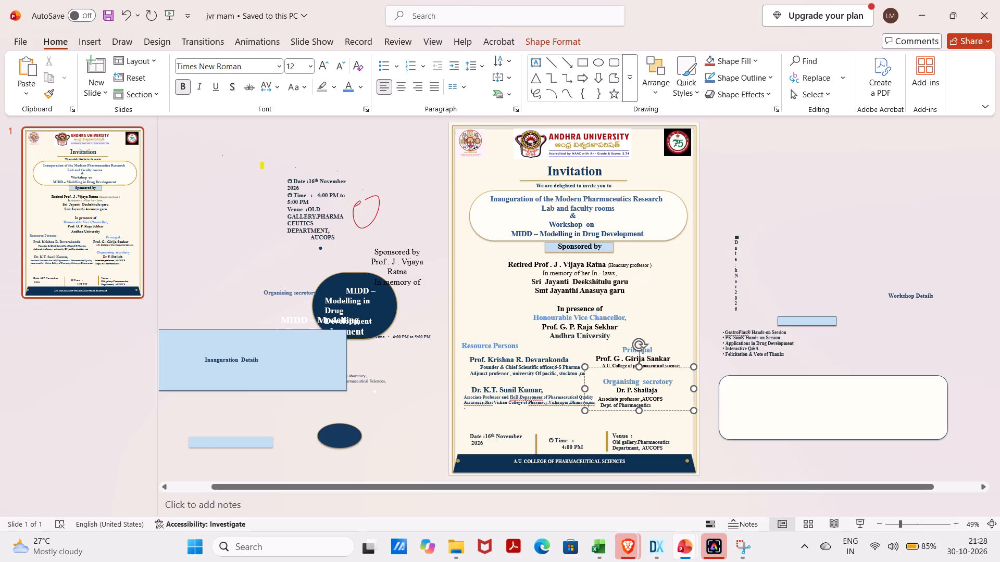
left_click(574, 403)
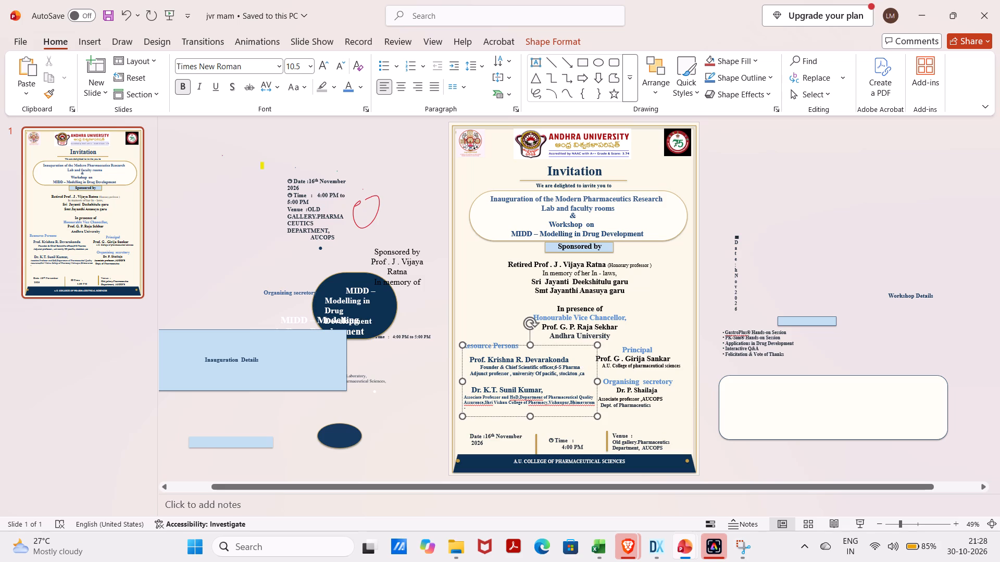
left_click(569, 375)
left_click_drag(593, 403, 475, 404)
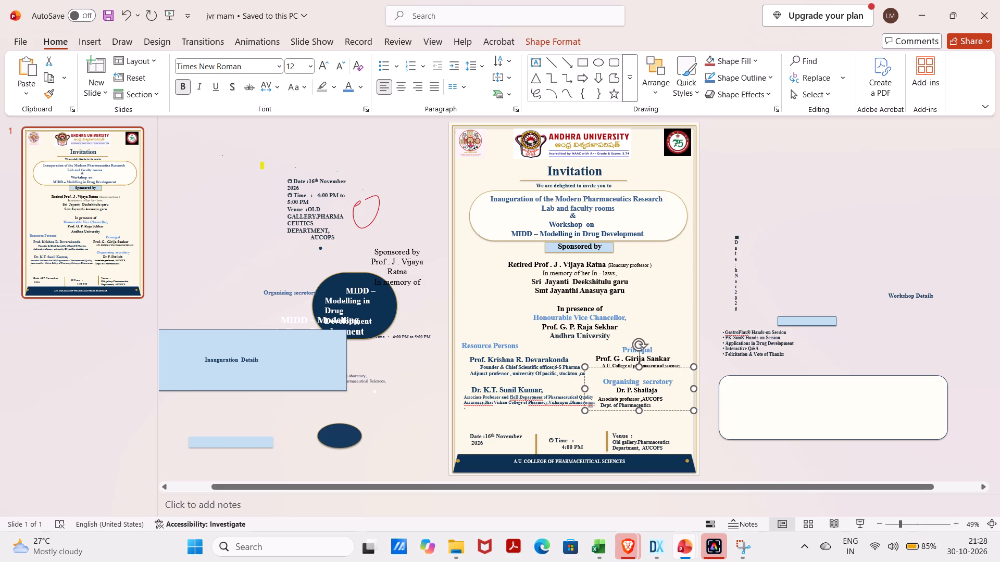
left_click_drag(475, 404, 469, 398)
left_click_drag(469, 398, 540, 403)
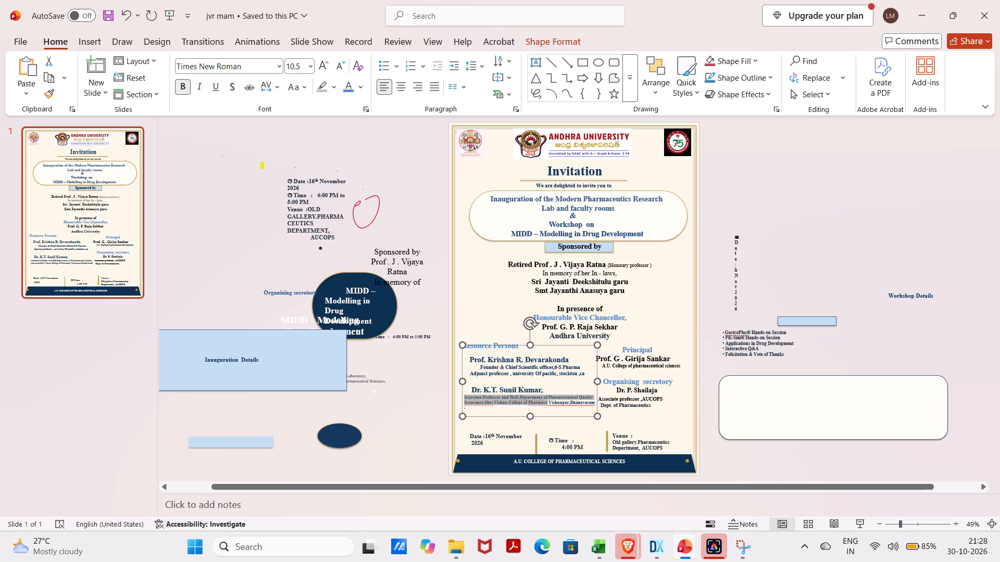
left_click_drag(540, 403, 586, 409)
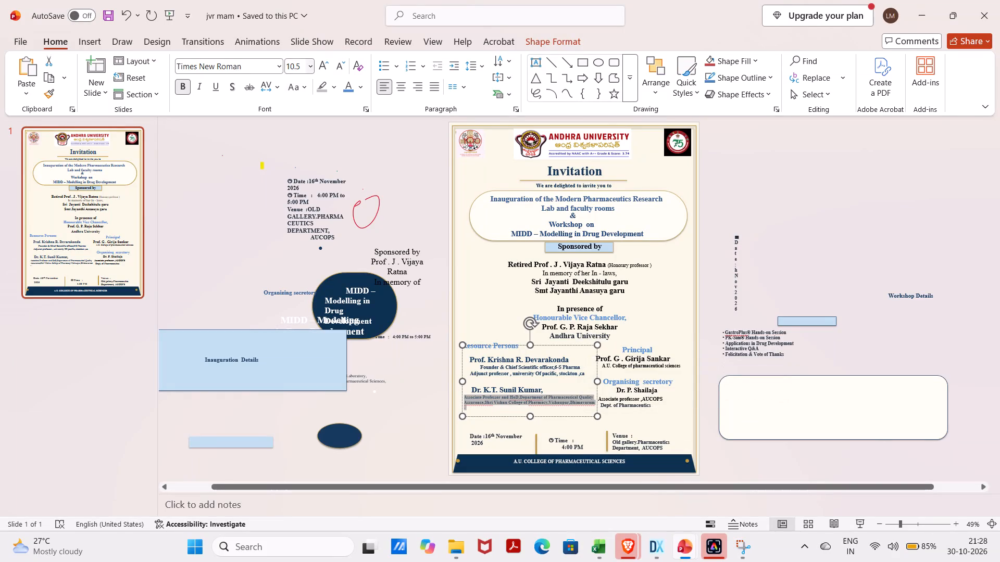
left_click(305, 69)
left_click(307, 69)
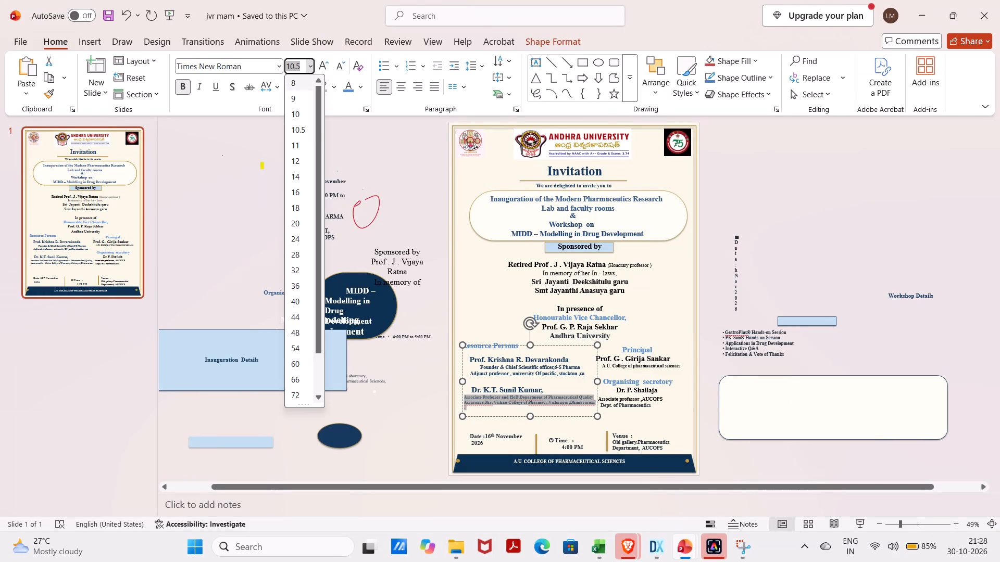
left_click(302, 160)
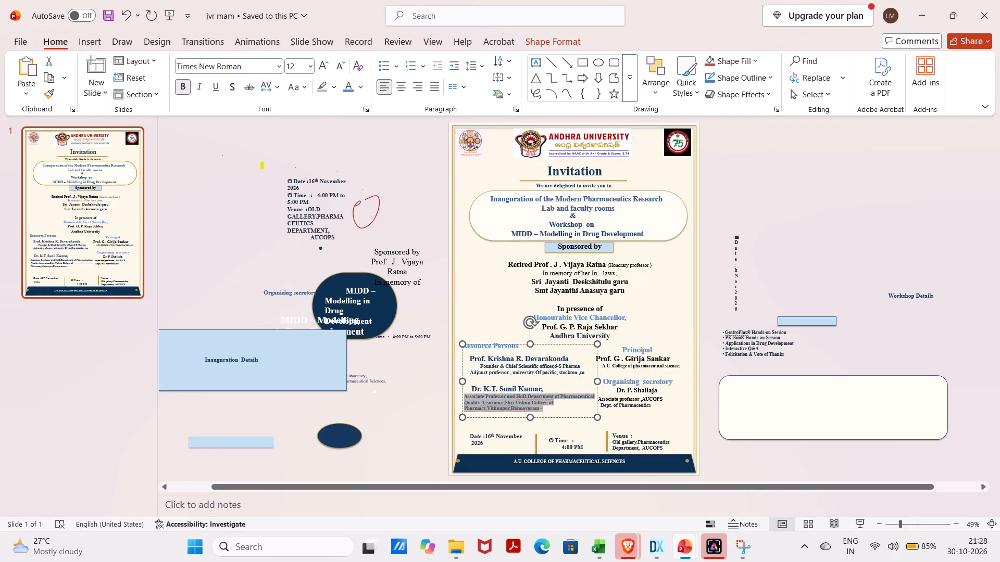
left_click(424, 374)
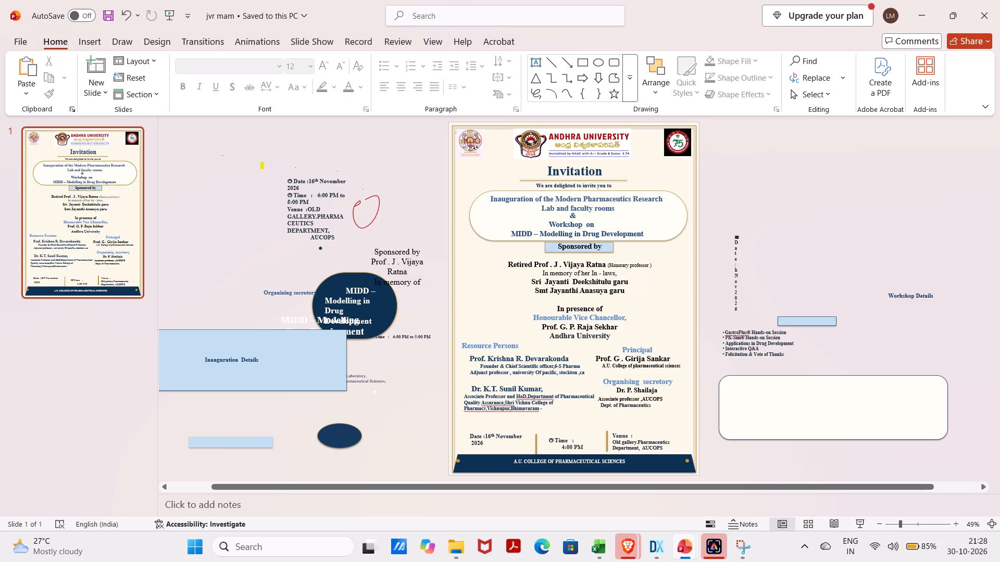
Ignore the spelling flag on "HoD,Department" in the second resource person's affiliation.
left_click(538, 400)
right_click(538, 400)
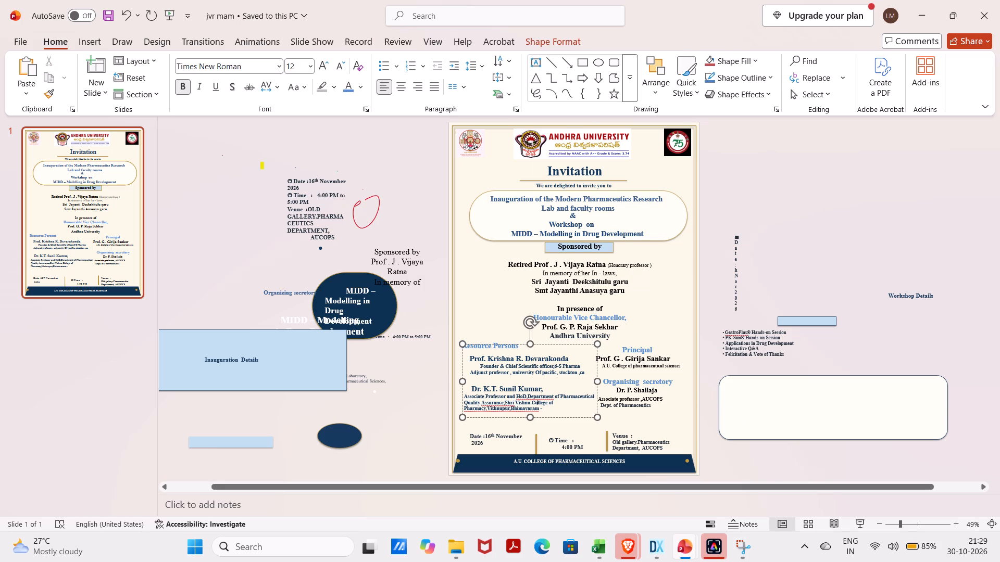
left_click(517, 398)
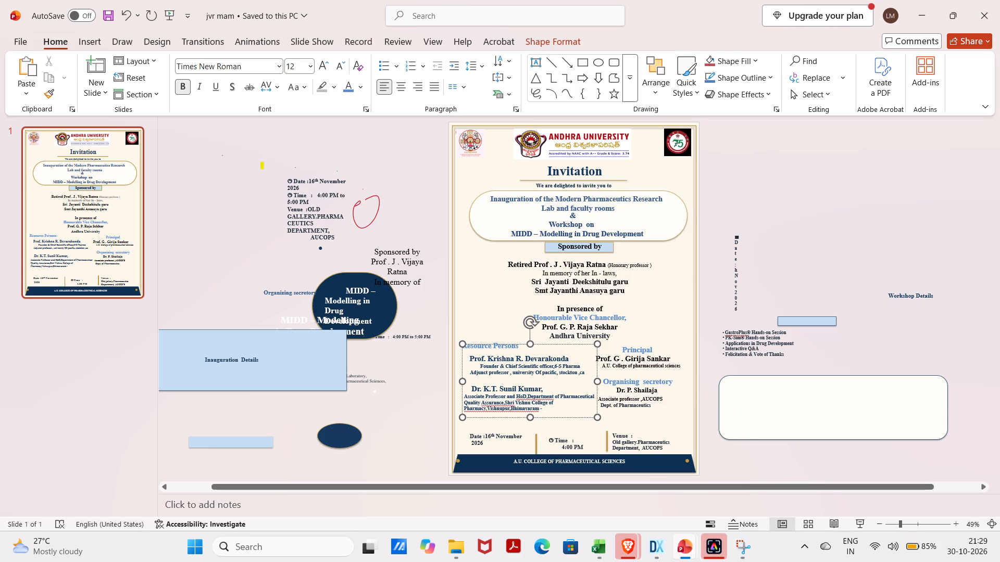
left_click(524, 395)
right_click(524, 395)
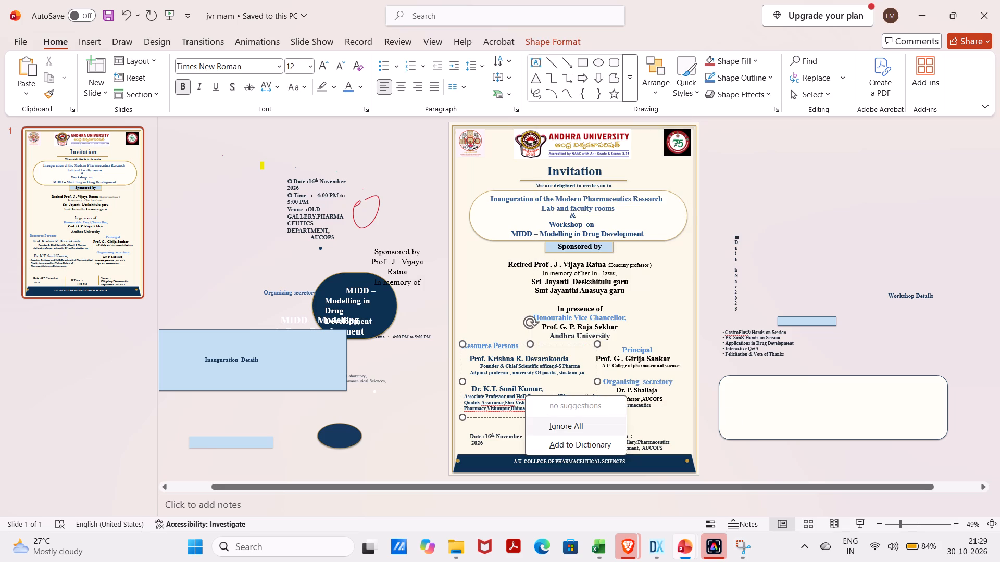
left_click(543, 426)
left_click(538, 398)
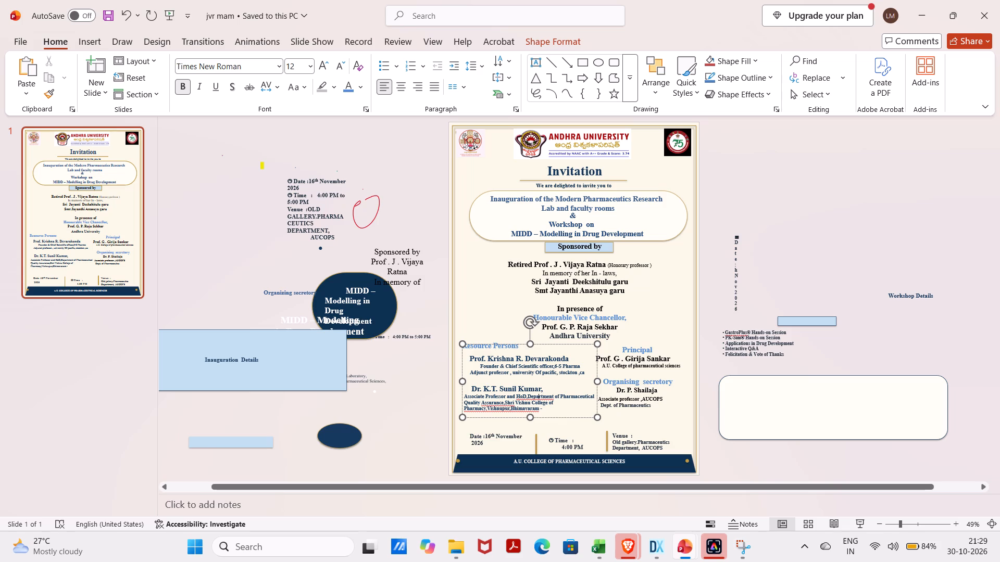
right_click(538, 398)
left_click(525, 395)
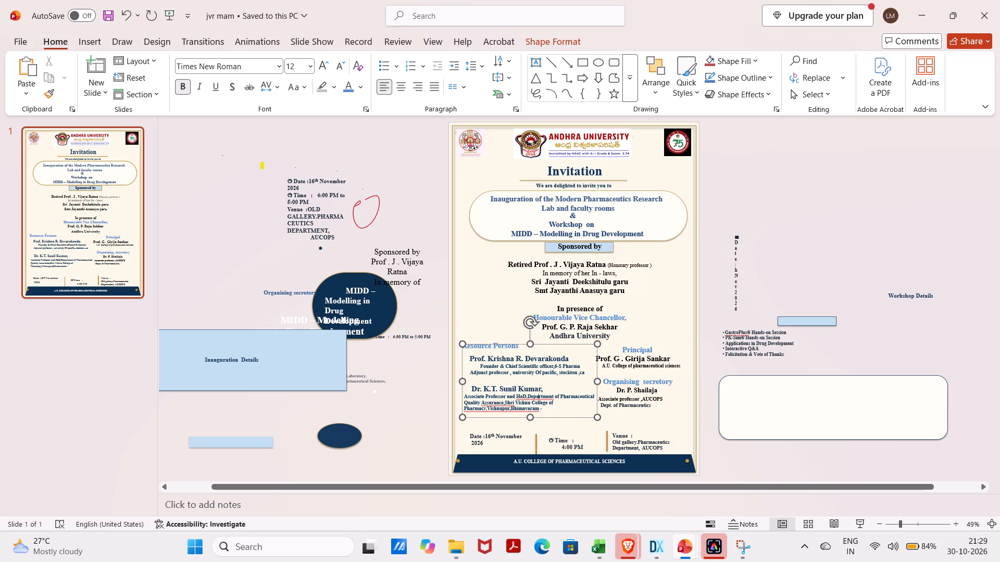
right_click(525, 395)
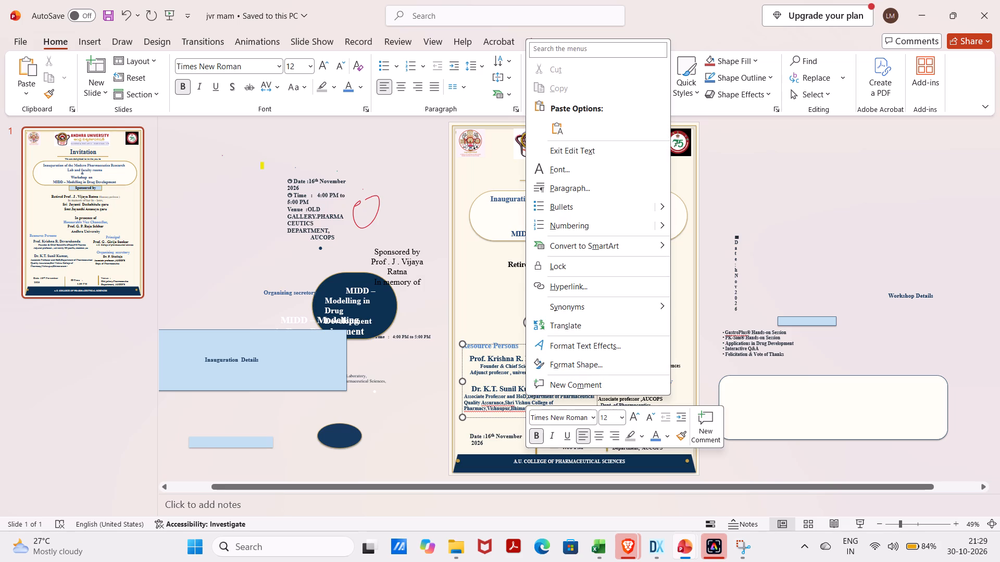
left_click(505, 404)
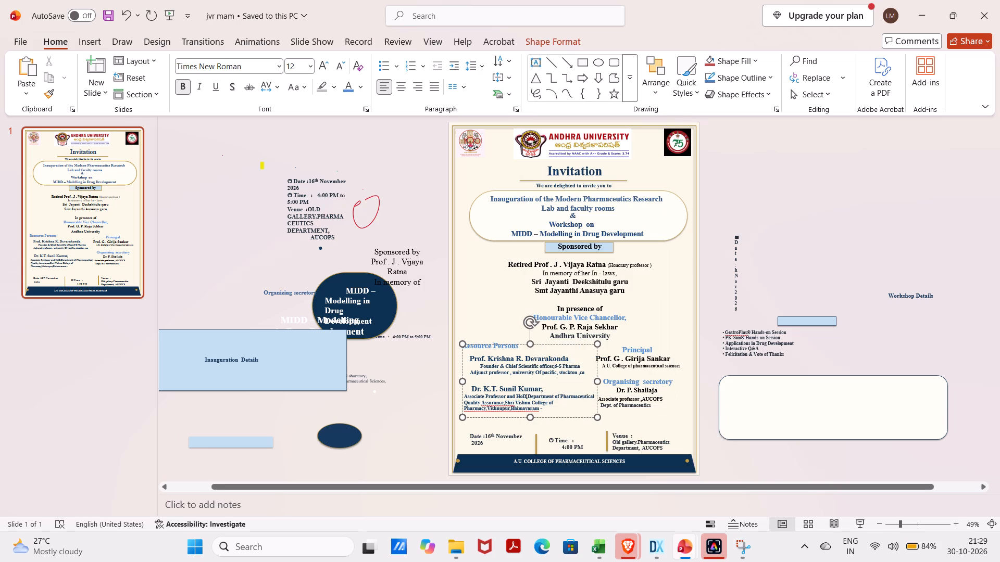
Ignore the remaining spelling flags on "Assurance,Shri" and "Pharmacy,Vishnupur,Bhimavaram" in the second resource person's affiliation.
right_click(505, 404)
left_click(519, 436)
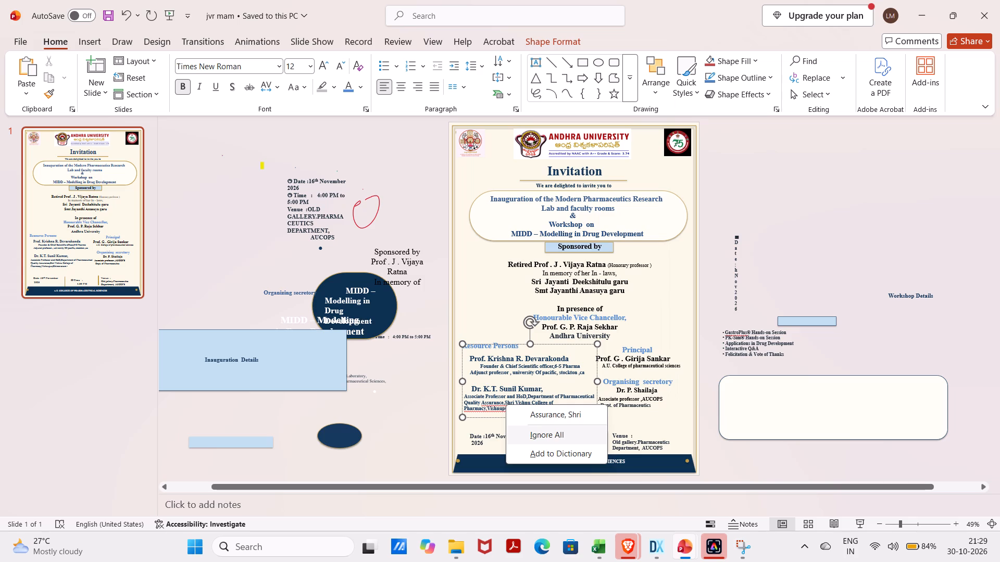
left_click(498, 408)
right_click(498, 408)
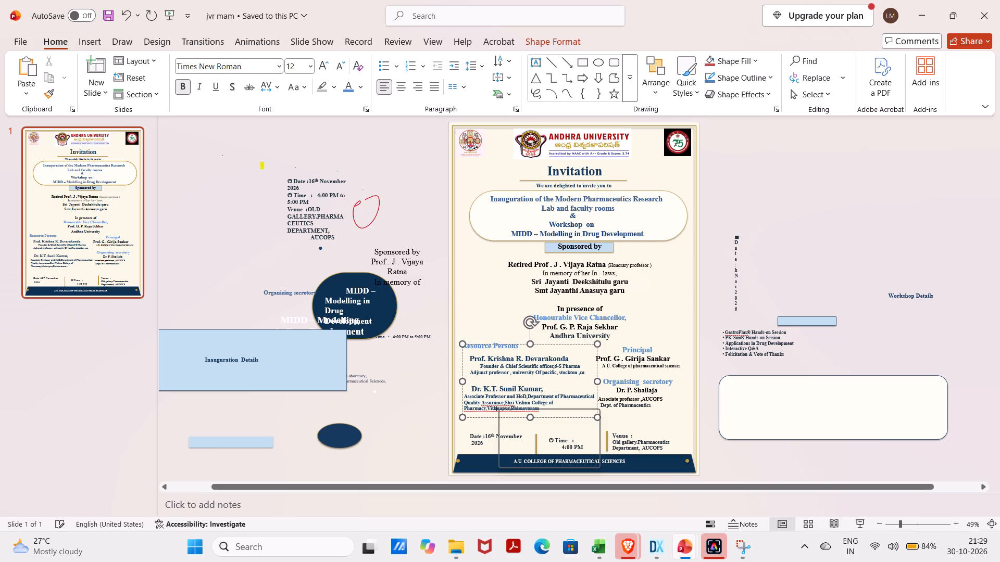
left_click(525, 436)
left_click(508, 411)
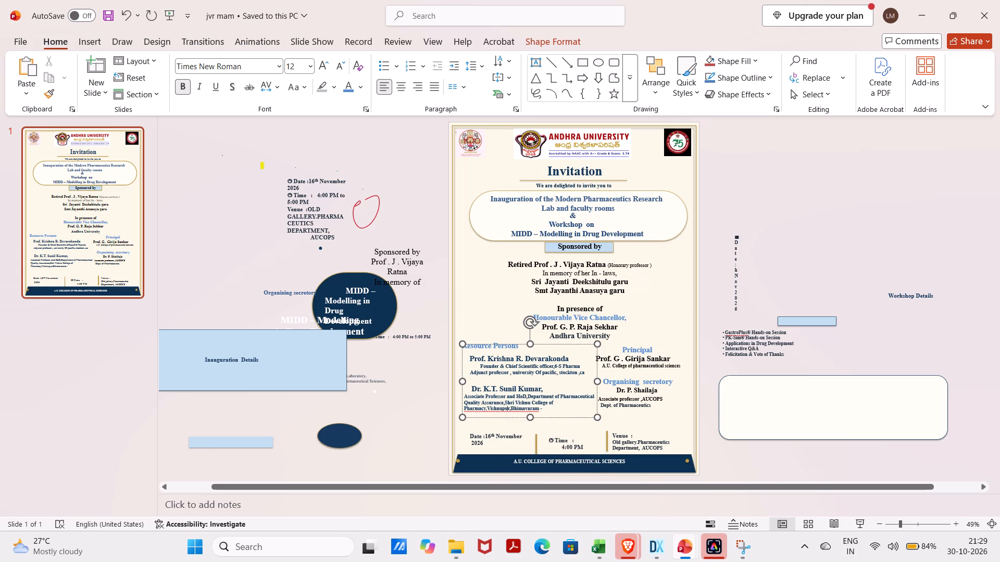
right_click(508, 411)
left_click(477, 404)
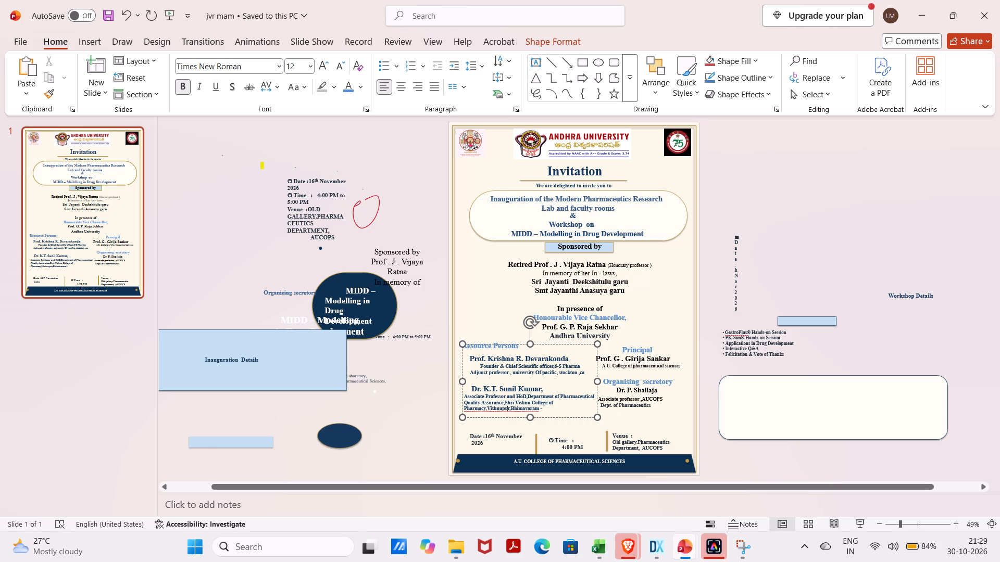
left_click(478, 408)
right_click(478, 408)
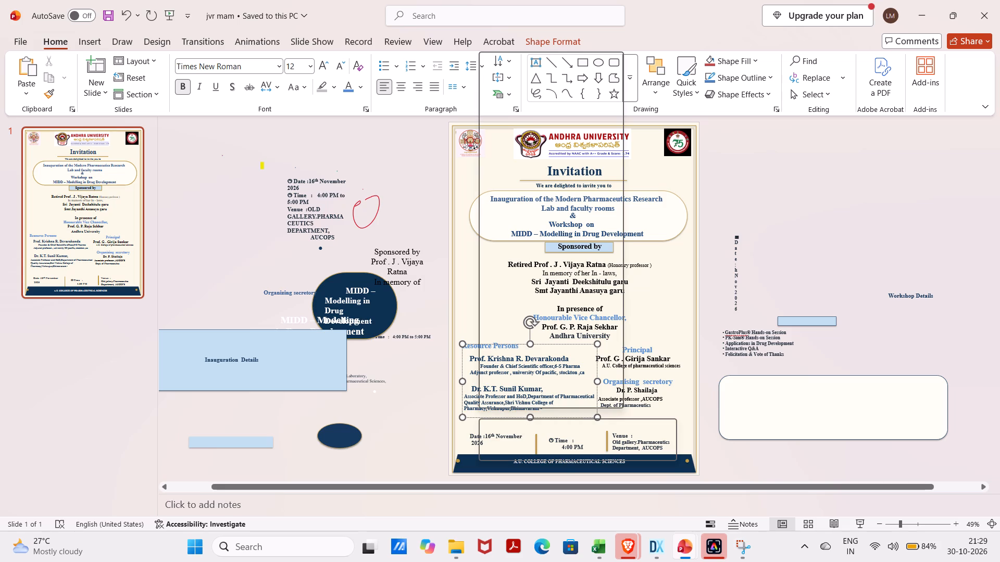
left_click(424, 426)
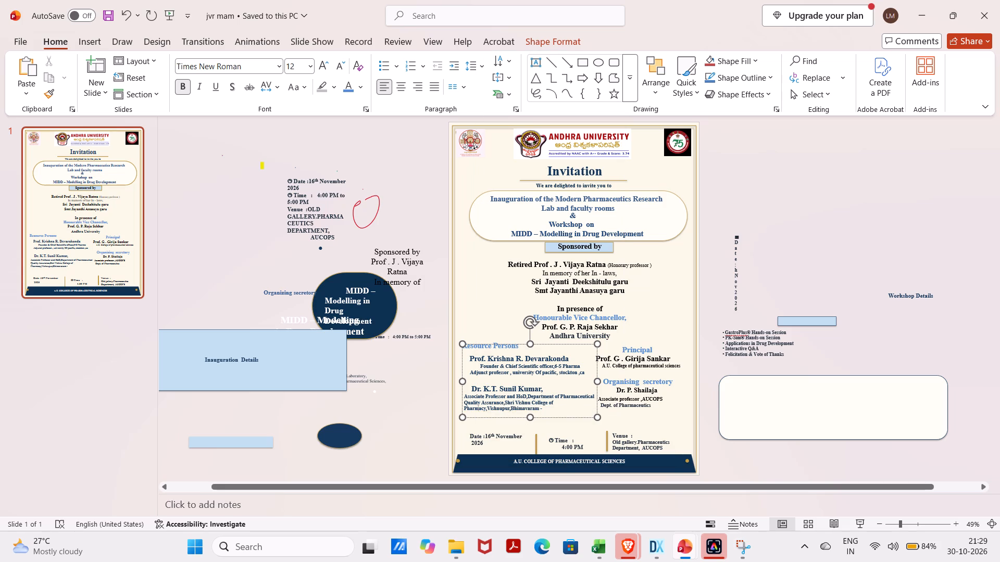
left_click(429, 395)
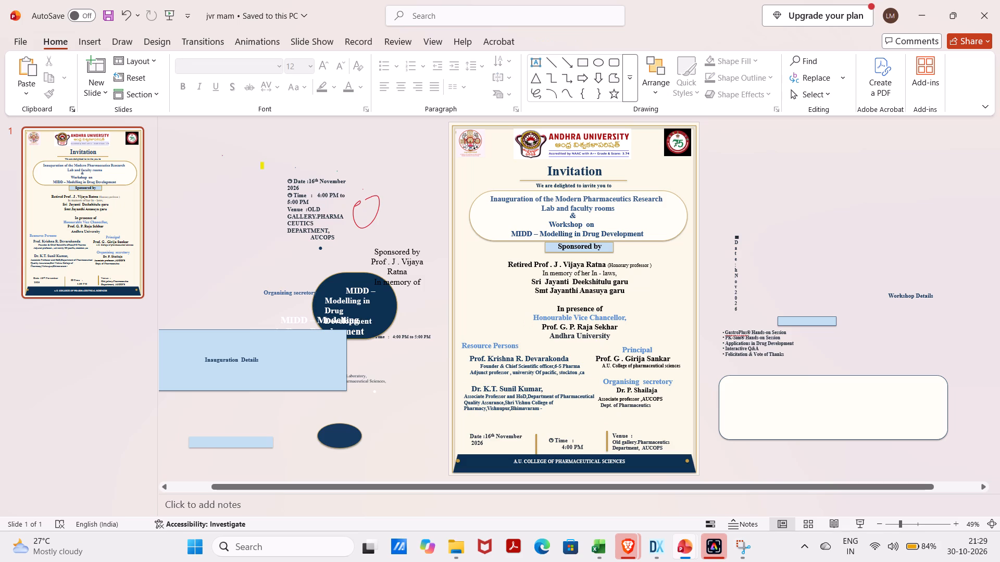
Move the "Organising secretary" text box slightly toward the slide's right edge, clear of the second resource person's affiliation.
left_click(612, 397)
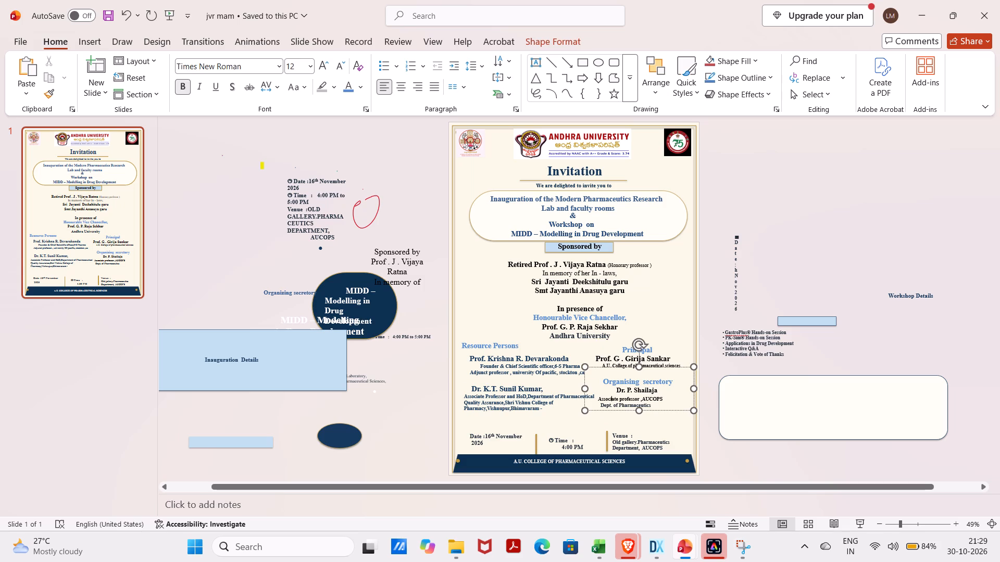
left_click_drag(587, 414, 596, 412)
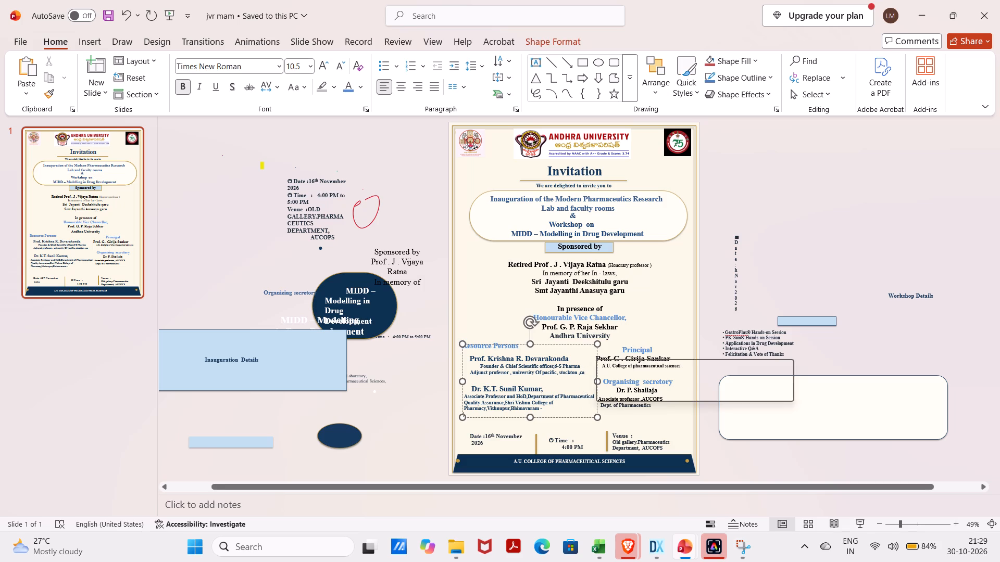
left_click(611, 412)
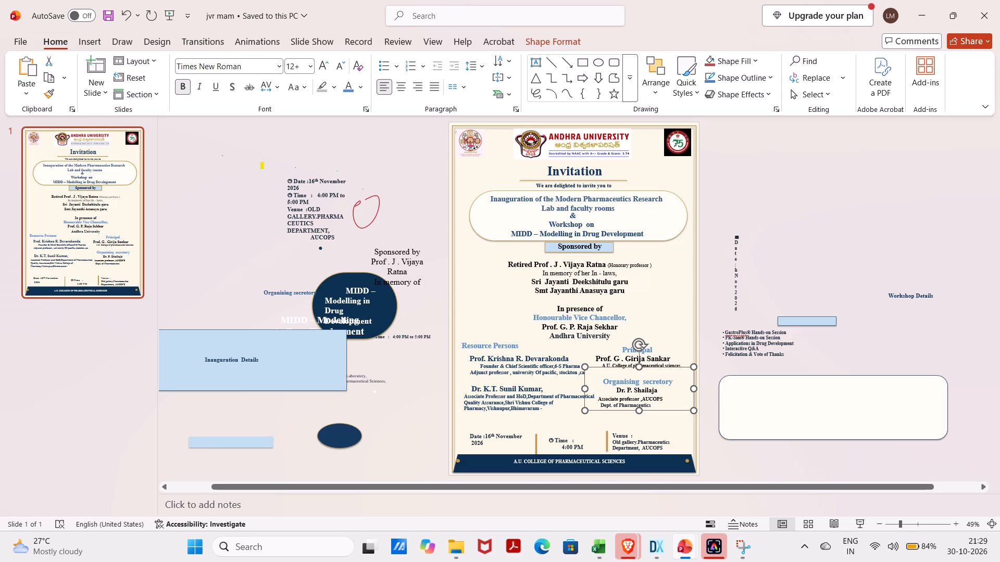
left_click_drag(640, 411, 646, 410)
left_click_drag(586, 413, 599, 407)
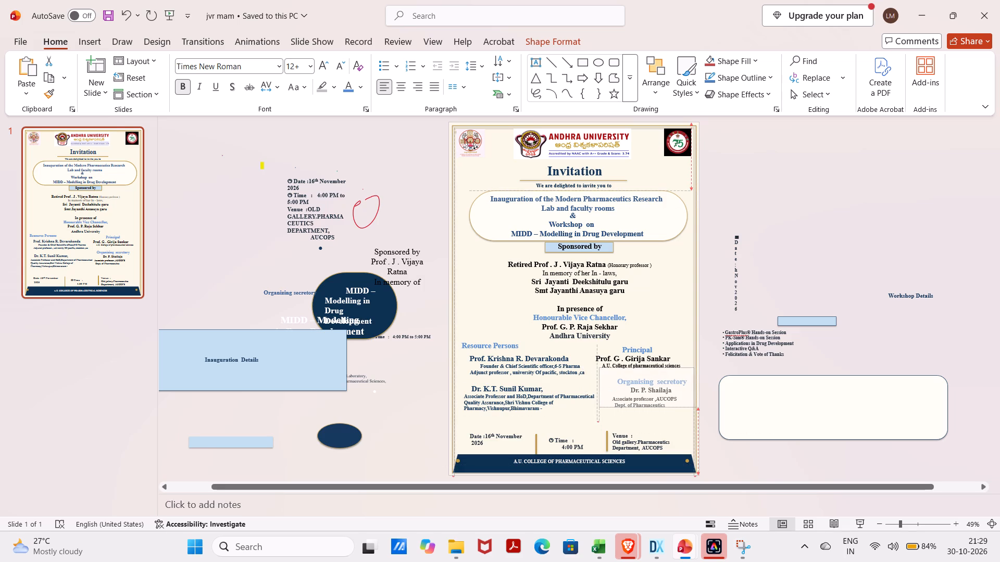
left_click_drag(599, 407, 595, 405)
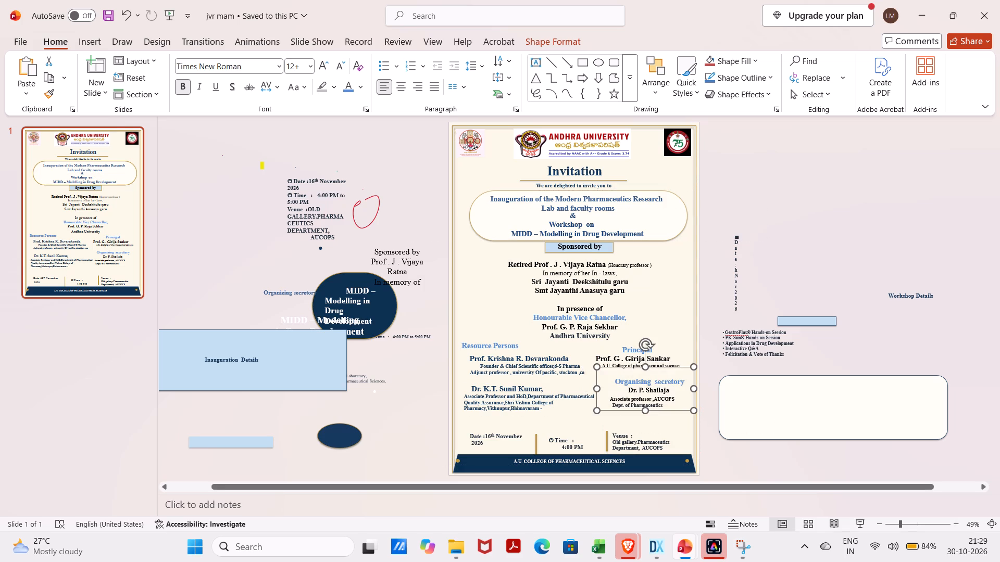
left_click(622, 435)
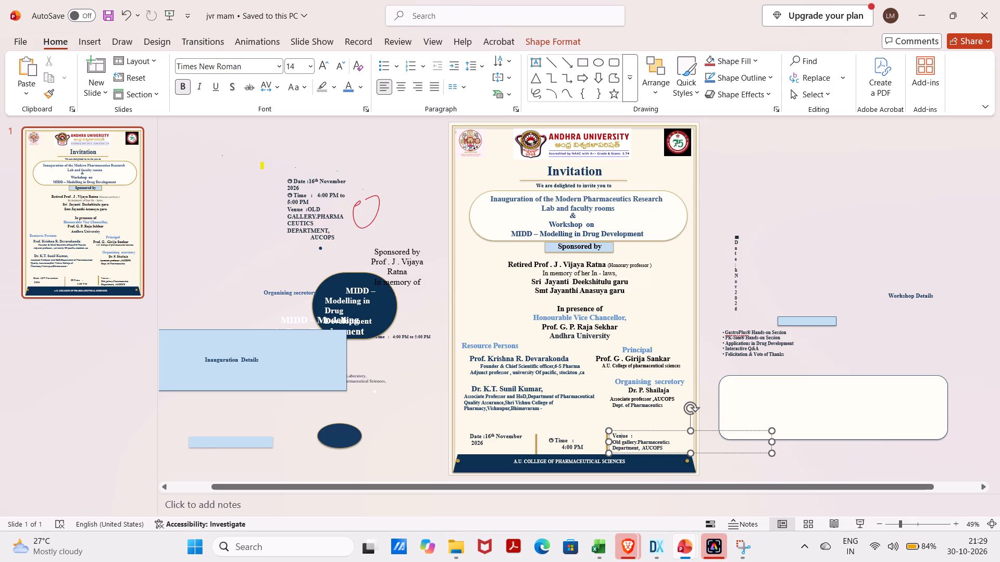
Indent the "Associate professor ,AUCOPS" line under the organising secretary's name with extra spaces so it sits beneath the name.
left_click(605, 399)
left_click(608, 402)
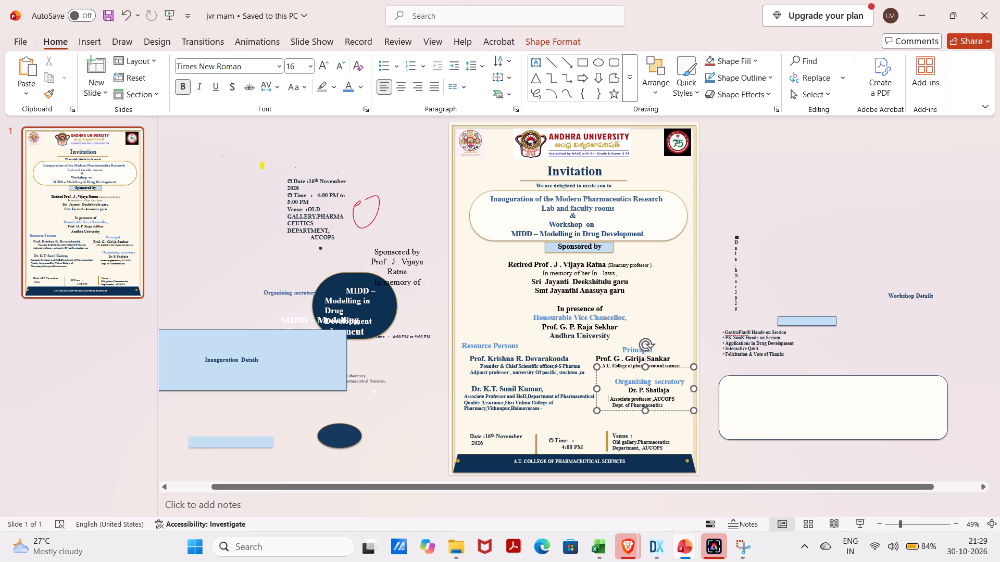
key("space")
key("space")
key("space")
key("space")
key("space")
key("space")
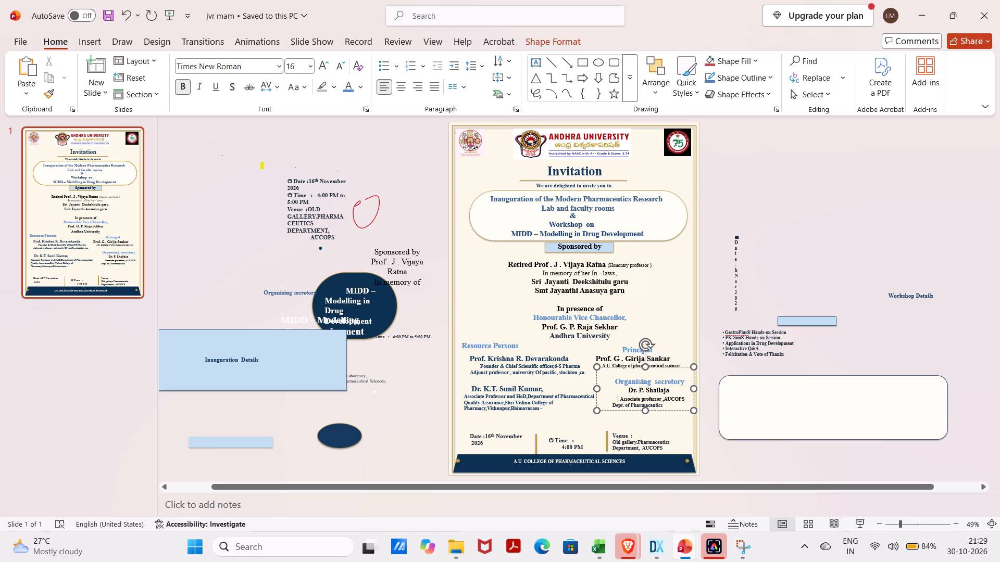
Indent the "Dept. of Pharmaceutics" line under the organising secretary with extra spaces so it lines up with the line above.
left_click(611, 405)
key("space")
key("space")
key("space")
key("space")
key("space")
key("space")
key("space")
key("space")
left_click(665, 306)
Reposition the resource persons' details box and adjust its side edges so its text stays clear of the Principal block.
left_click(630, 357)
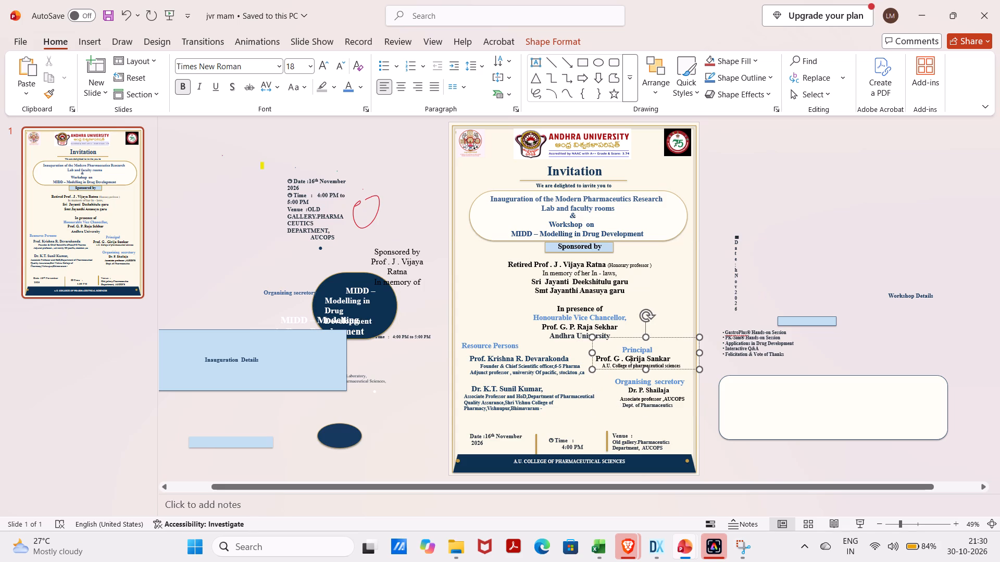
left_click_drag(594, 374, 599, 374)
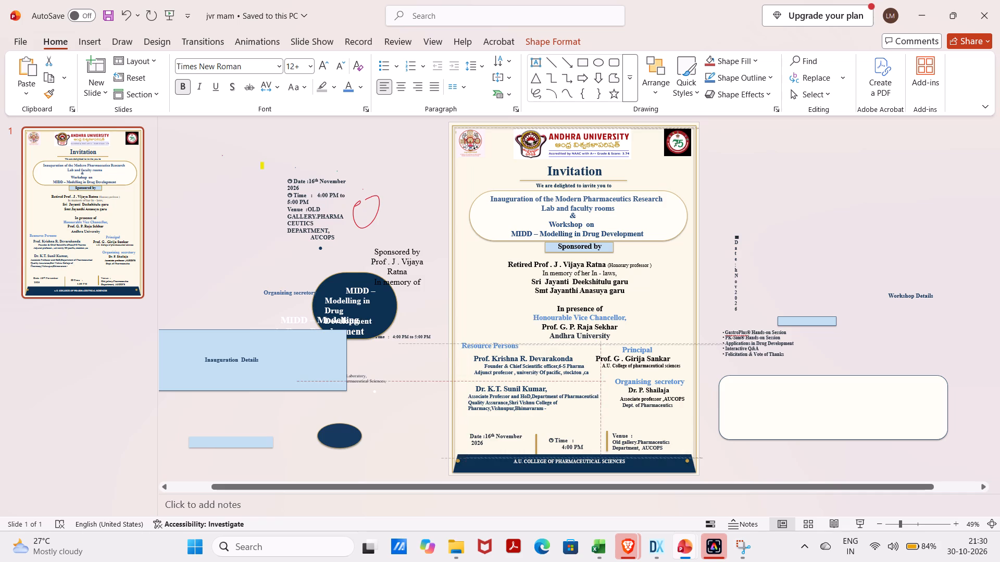
left_click_drag(599, 374, 599, 374)
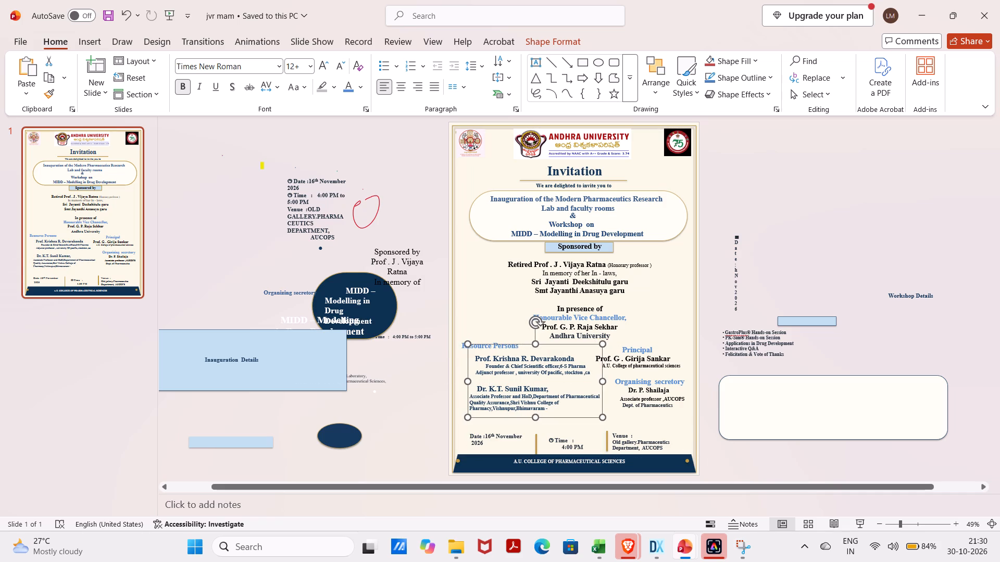
left_click_drag(603, 380, 595, 384)
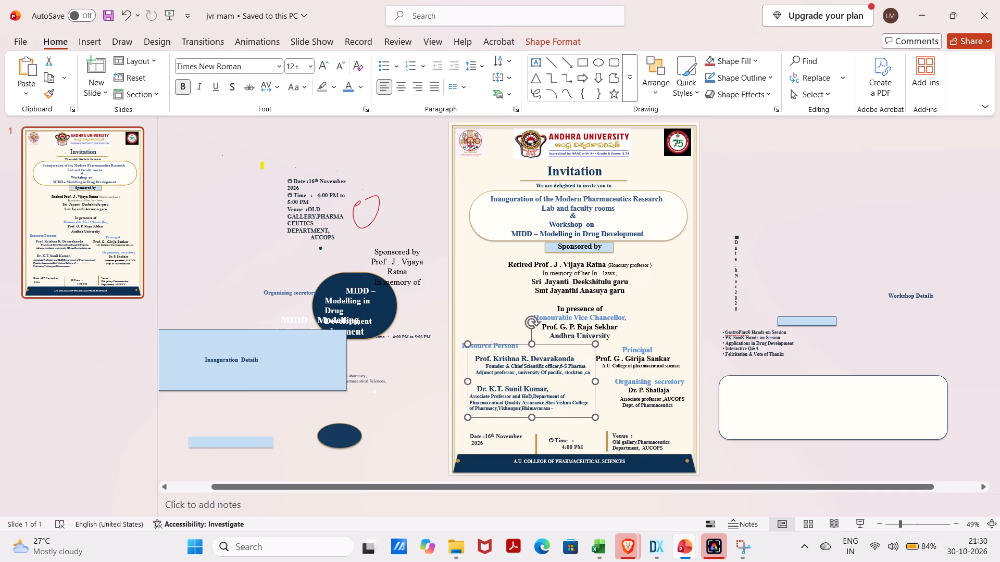
left_click_drag(467, 381, 465, 381)
left_click_drag(465, 381, 461, 381)
Narrow the Principal text box by moving its left edge inward, away from the resource persons' details.
left_click(608, 364)
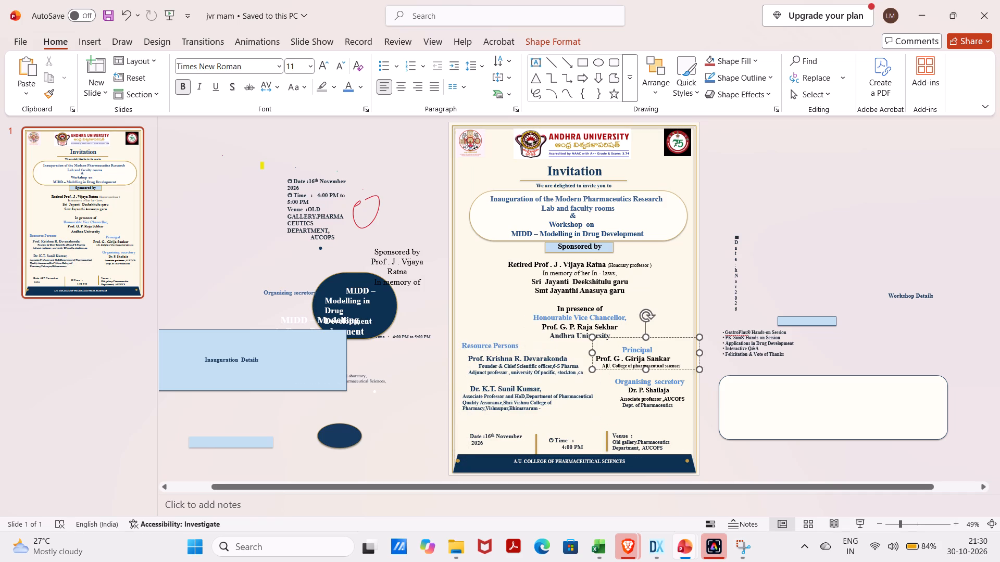
left_click_drag(592, 355, 599, 356)
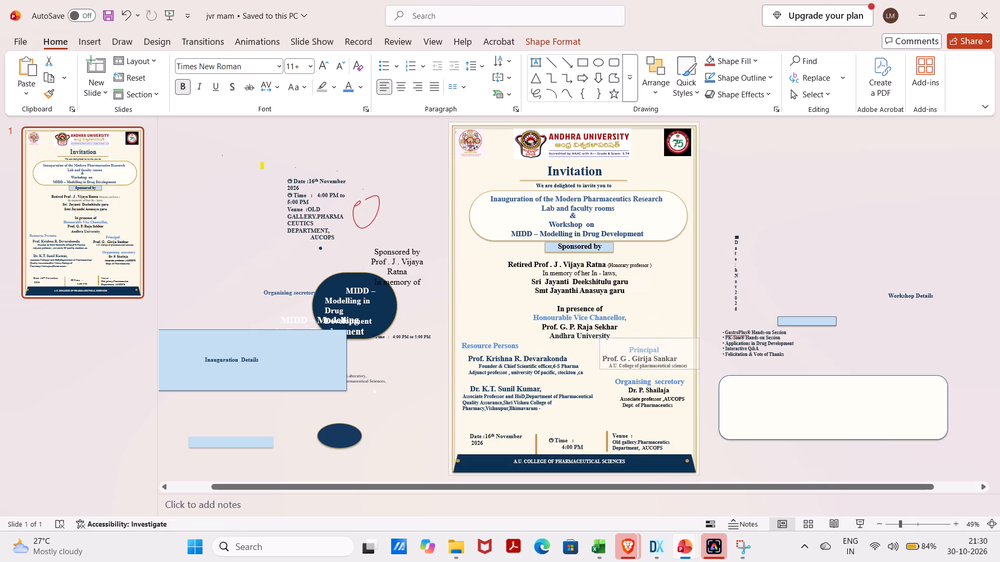
left_click_drag(599, 356, 603, 356)
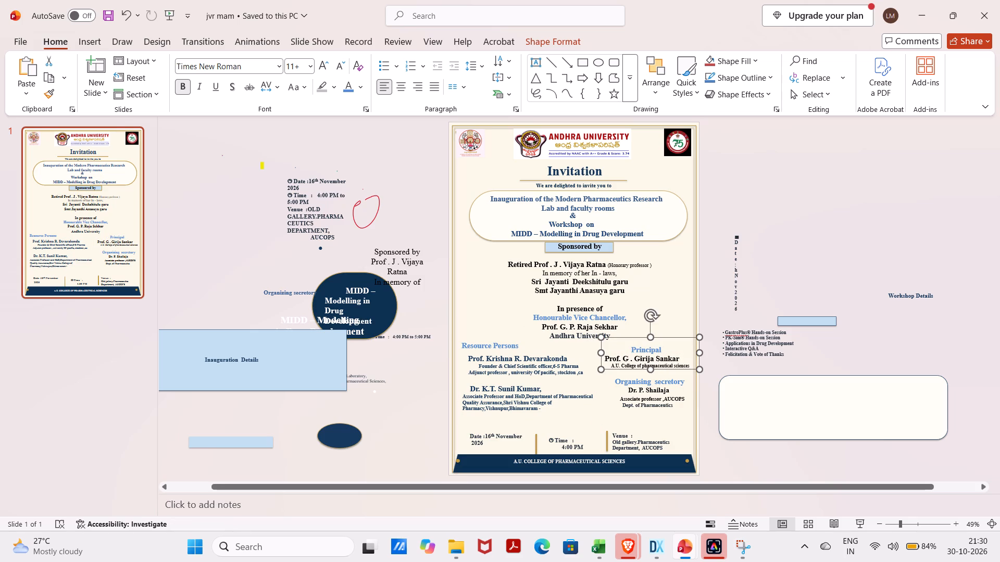
Indent the principal's name with extra spaces so it sits centred beneath the "Principal" heading.
left_click(606, 359)
key("space")
key("space")
key("space")
key("space")
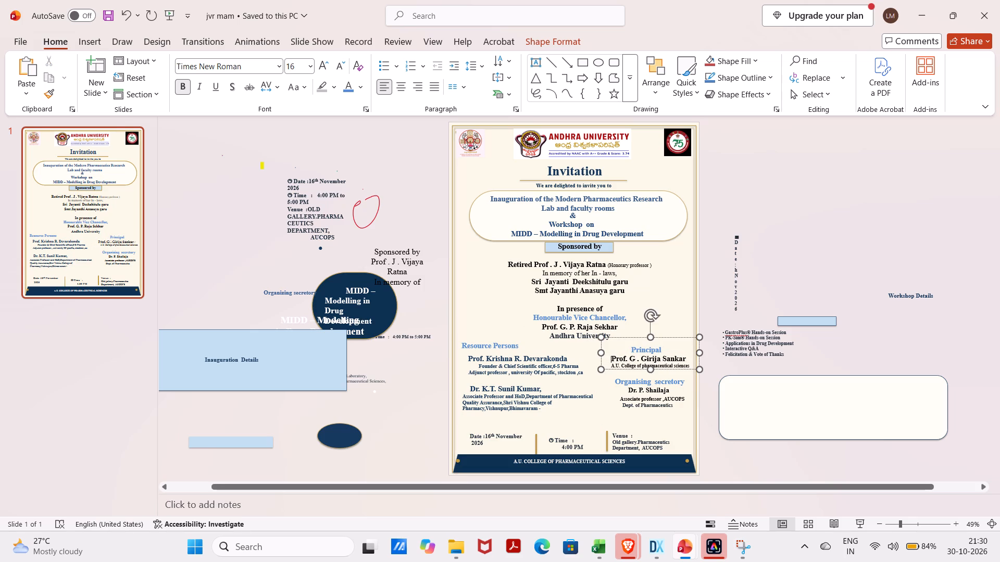
key("space")
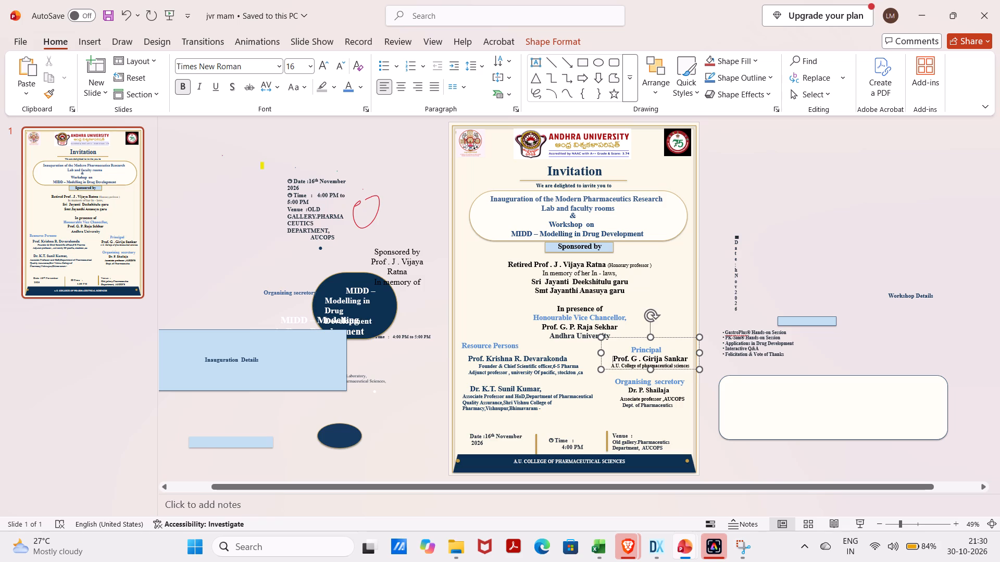
Widen the date text box toward the slide's left border and join "2026" onto the "Date :16th November" line.
left_click(710, 439)
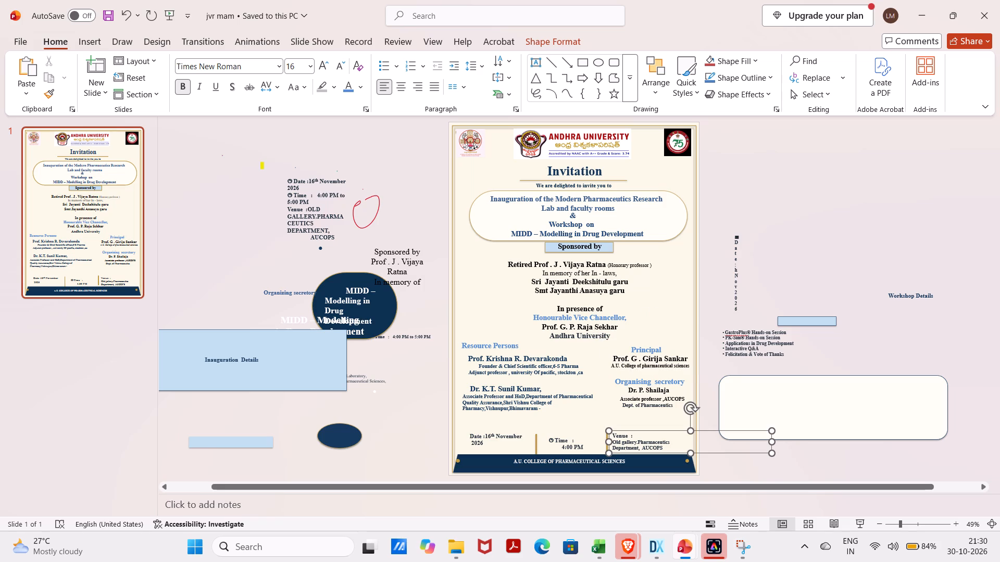
left_click(484, 441)
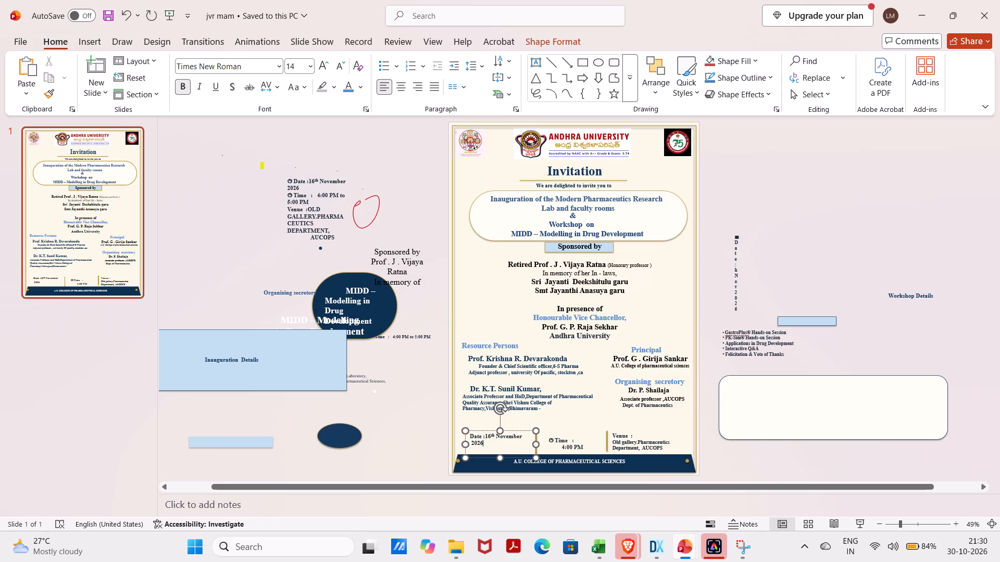
left_click_drag(464, 444, 455, 452)
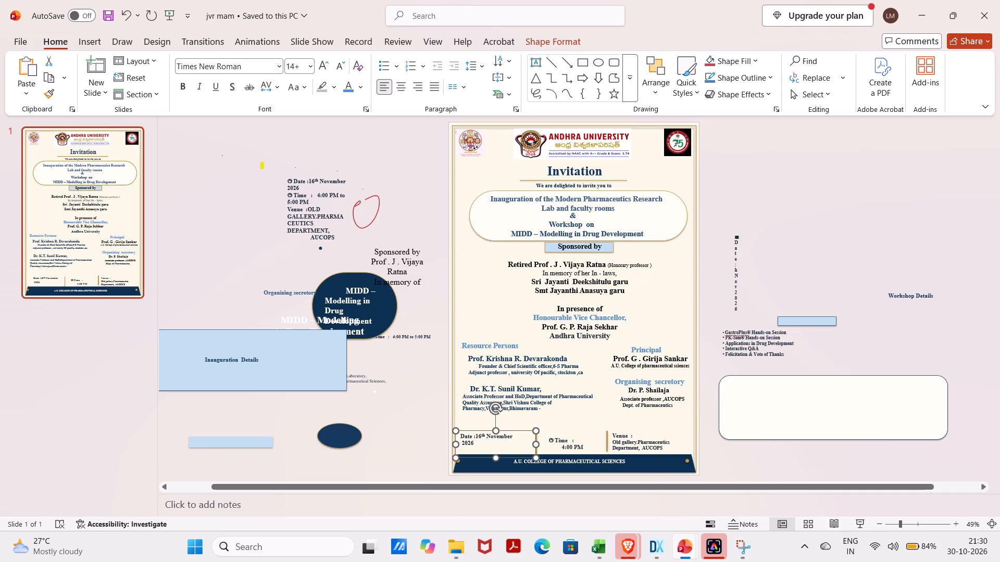
left_click(462, 447)
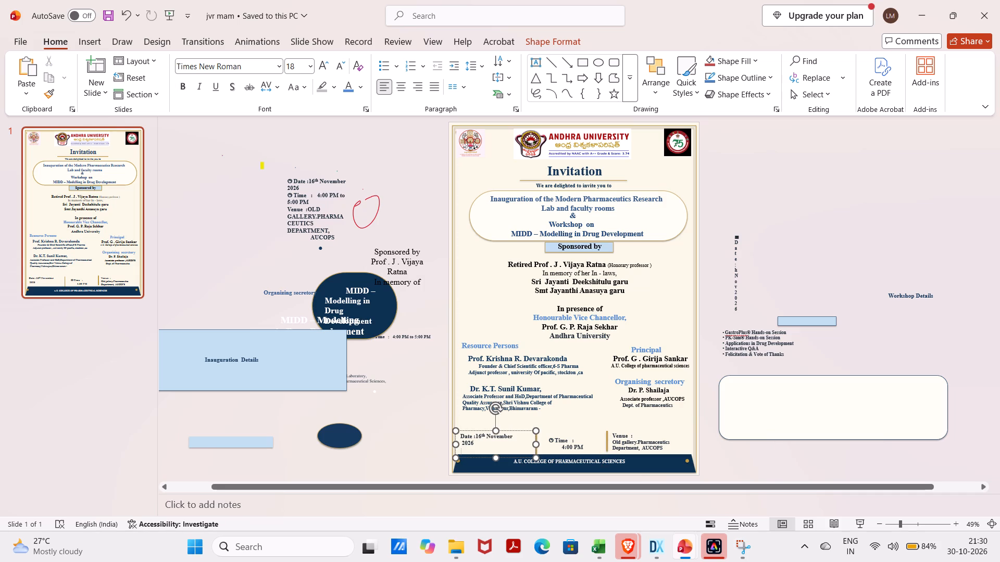
left_click(461, 442)
left_click(463, 443)
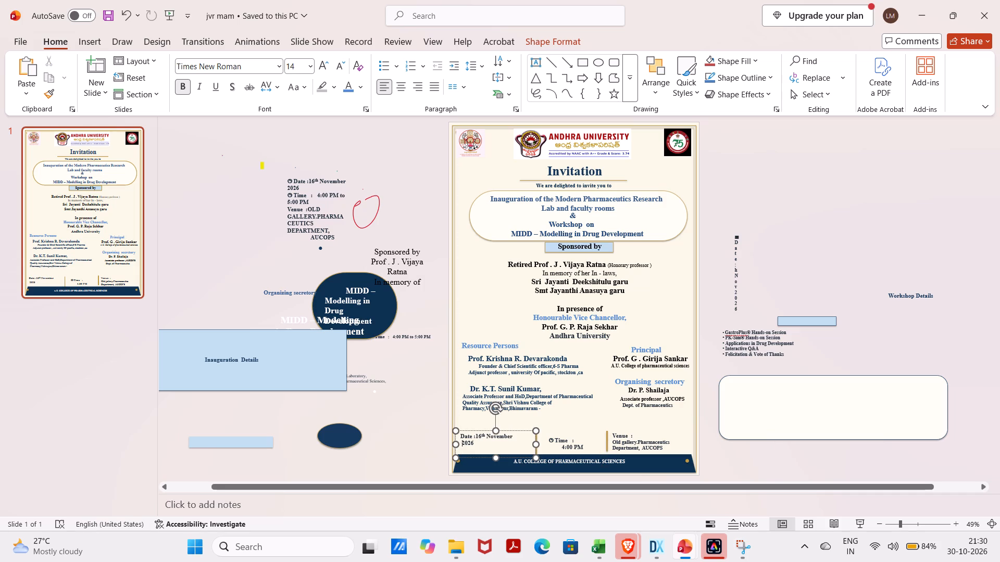
key("BackSpace")
key("BackSpace")
key("BackSpace")
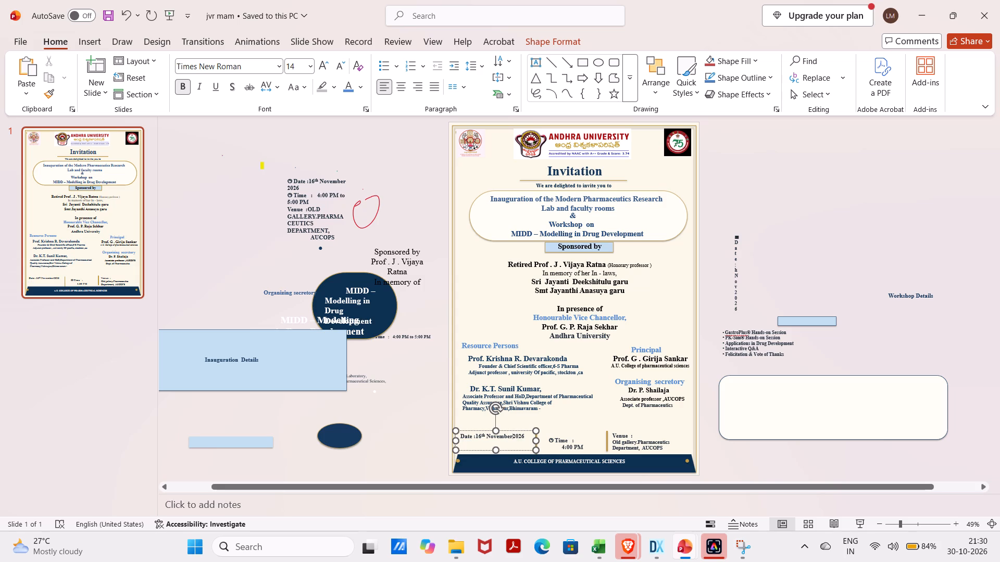
Move the single-line date text box slightly right and down so it sits beside the divider, level with the time and venue.
left_click_drag(498, 431, 502, 438)
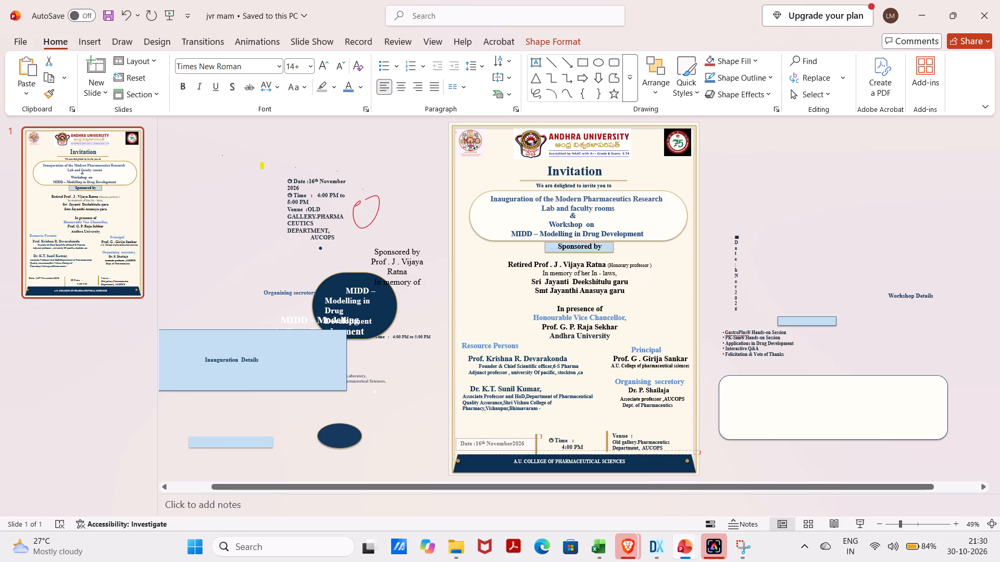
left_click_drag(502, 438, 502, 439)
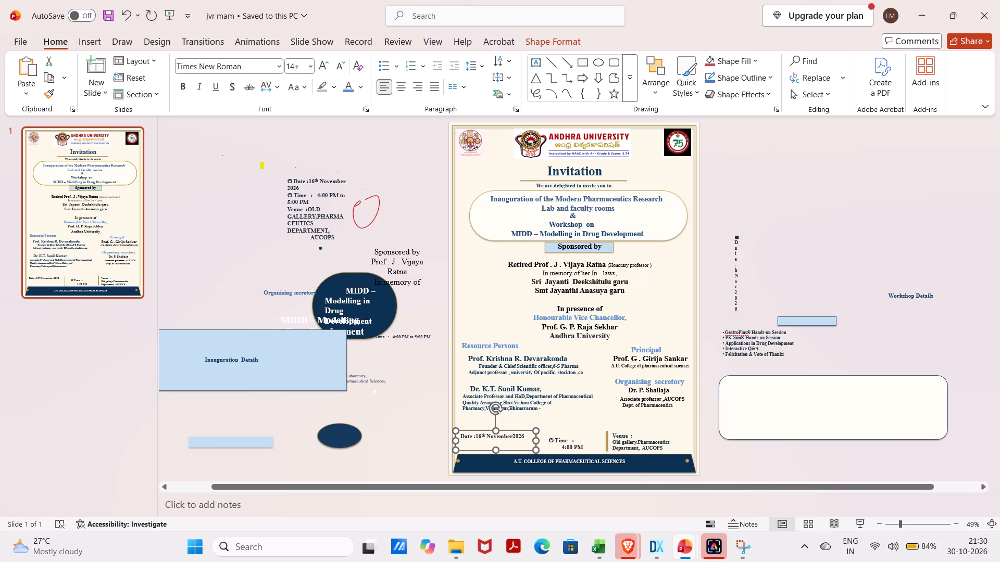
left_click_drag(496, 450, 499, 457)
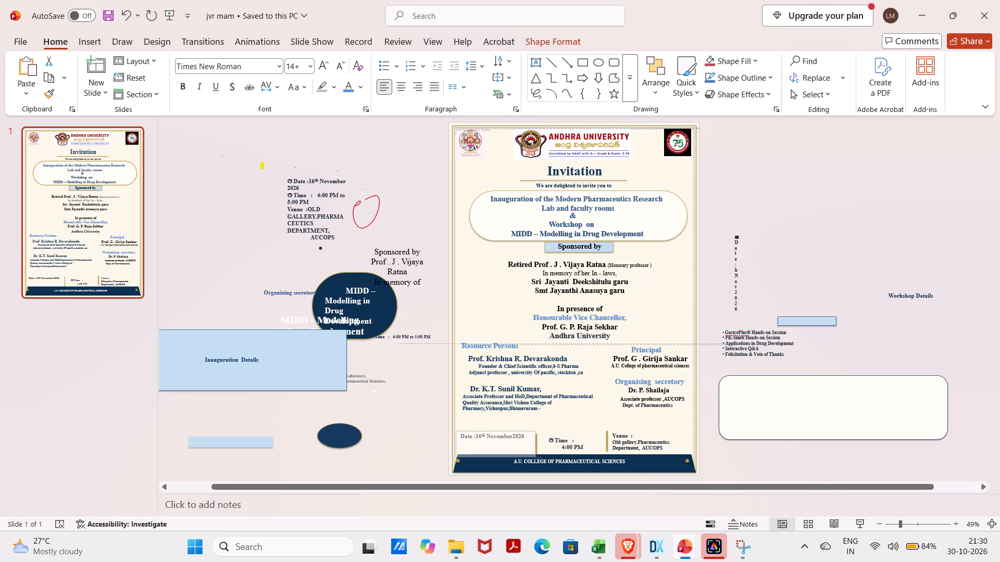
left_click_drag(535, 431, 536, 443)
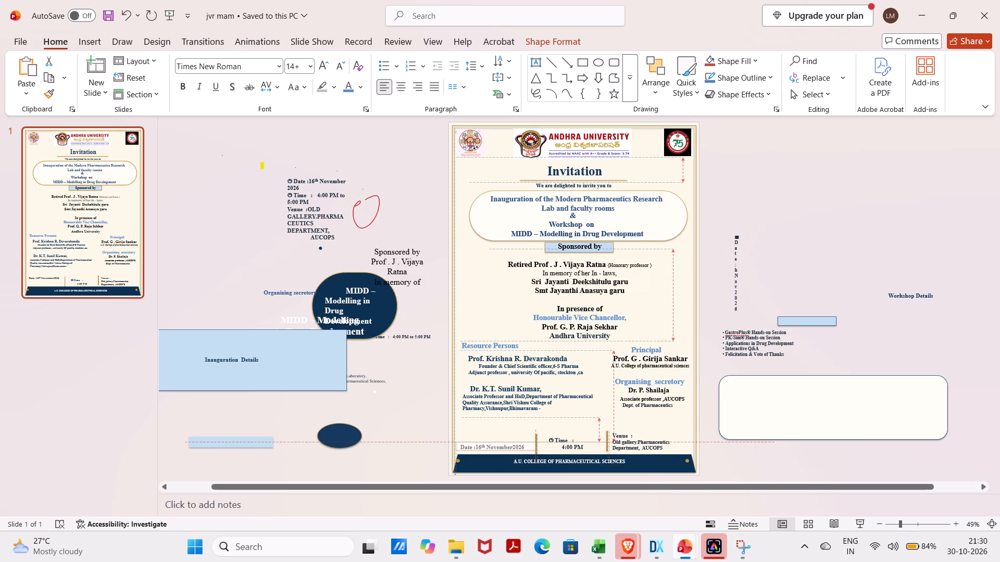
left_click_drag(536, 443, 535, 439)
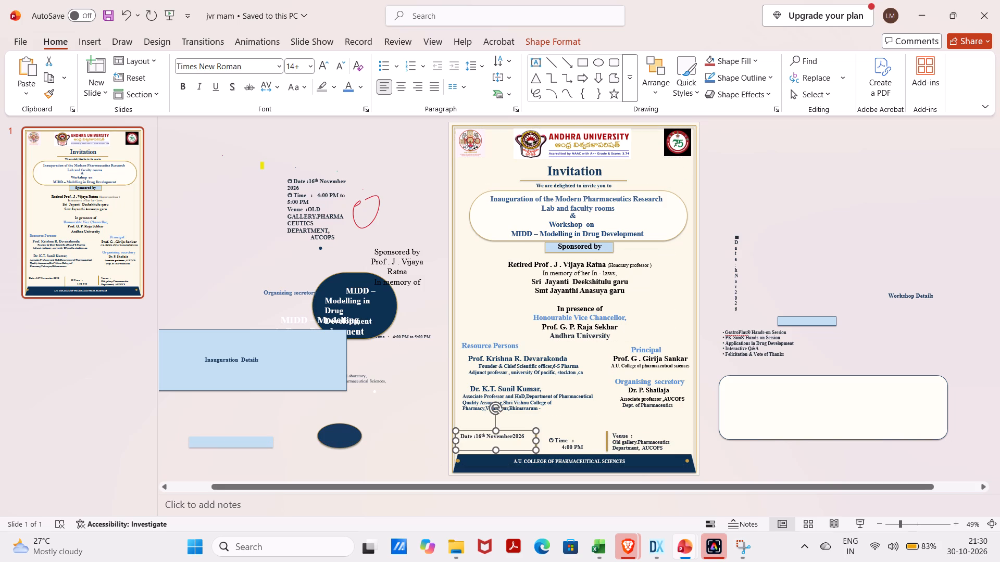
left_click(458, 429)
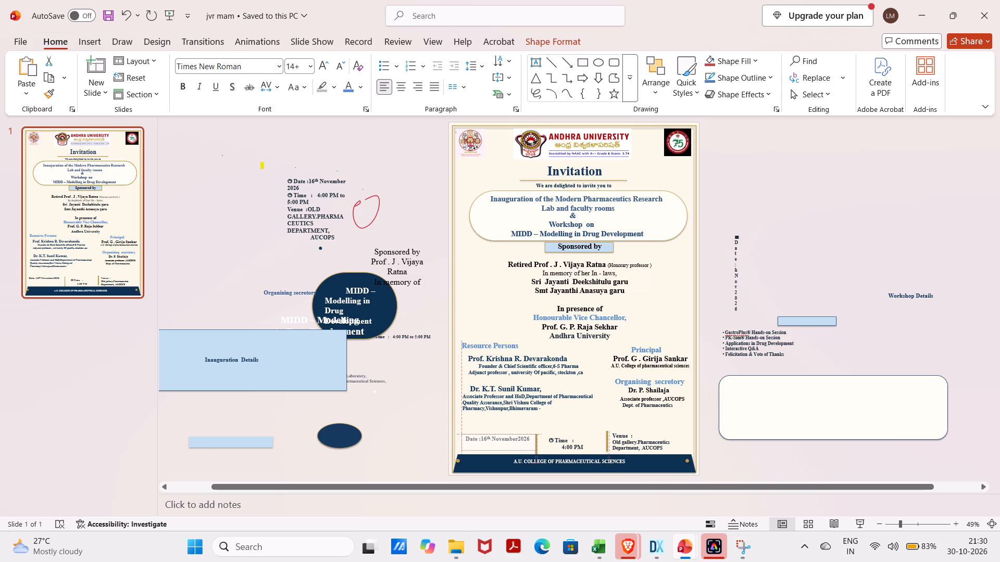
left_click(560, 414)
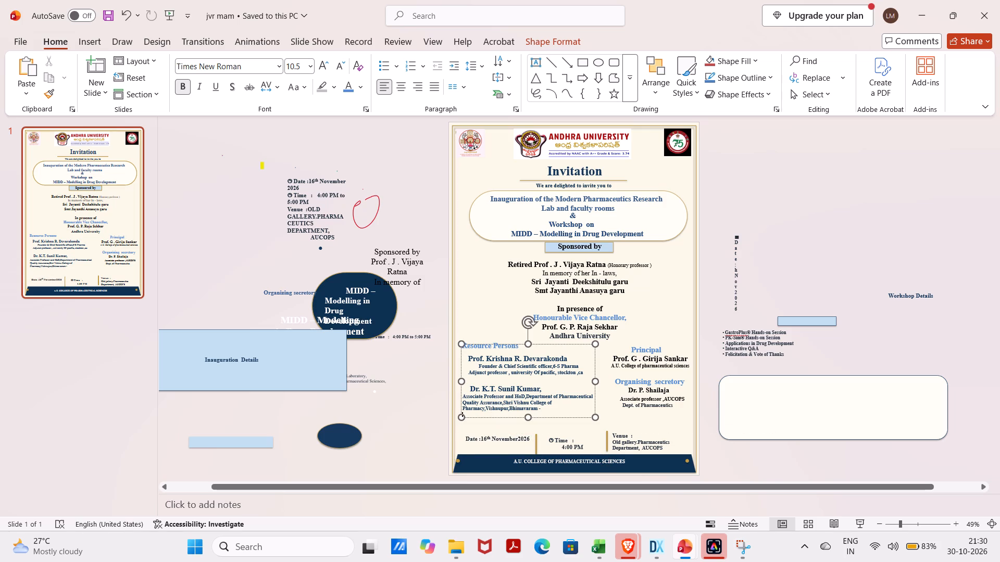
left_click(514, 447)
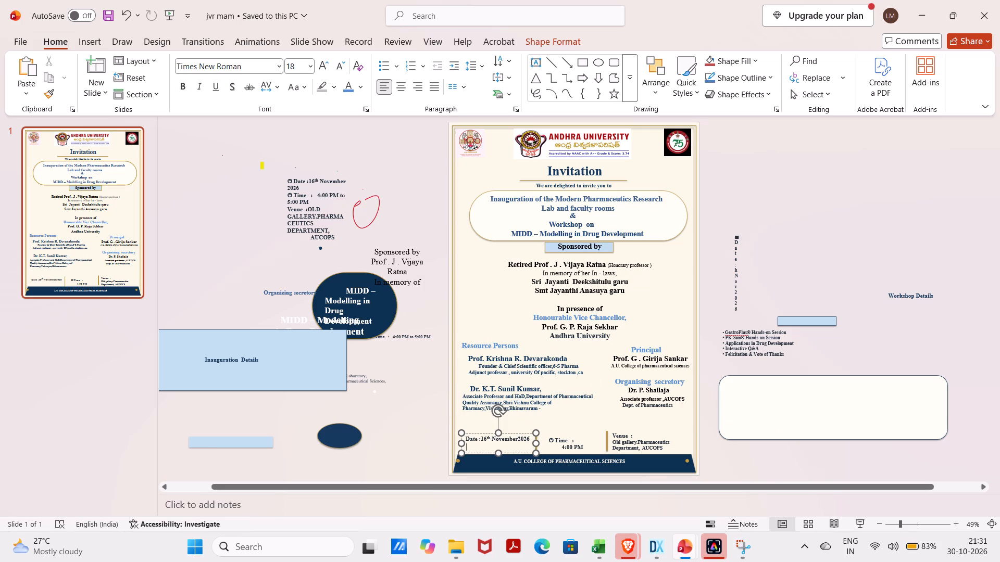
left_click(537, 432)
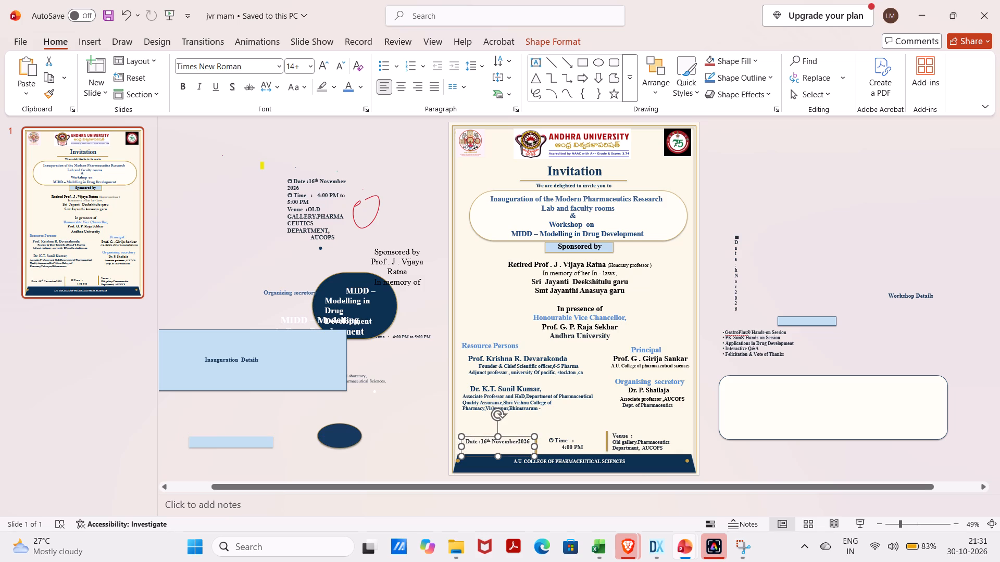
Remove the line break and extra spaces before "4:00 PM" so it sits on the same line as "Time".
left_click(564, 451)
left_click(549, 450)
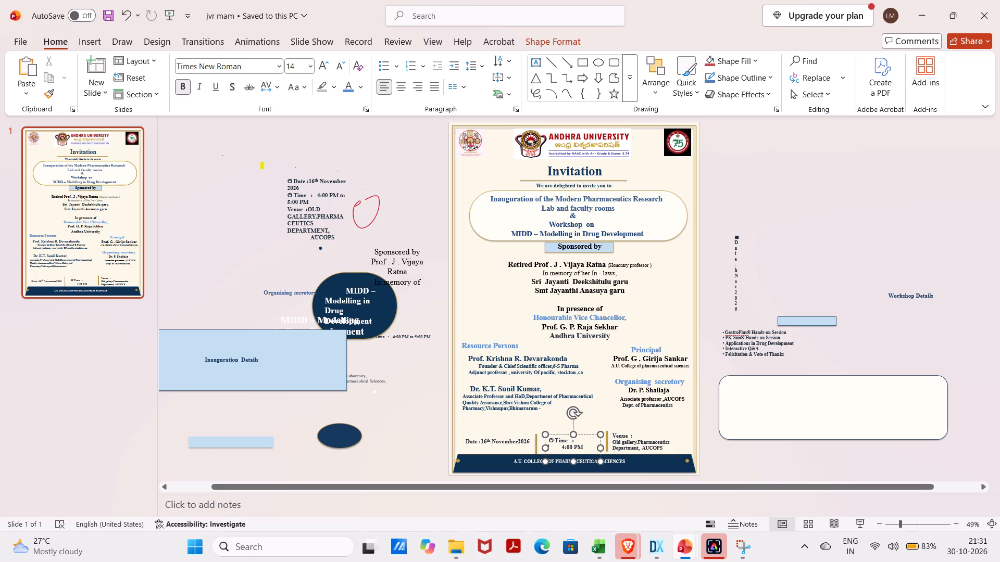
left_click_drag(549, 450, 564, 448)
left_click(564, 448)
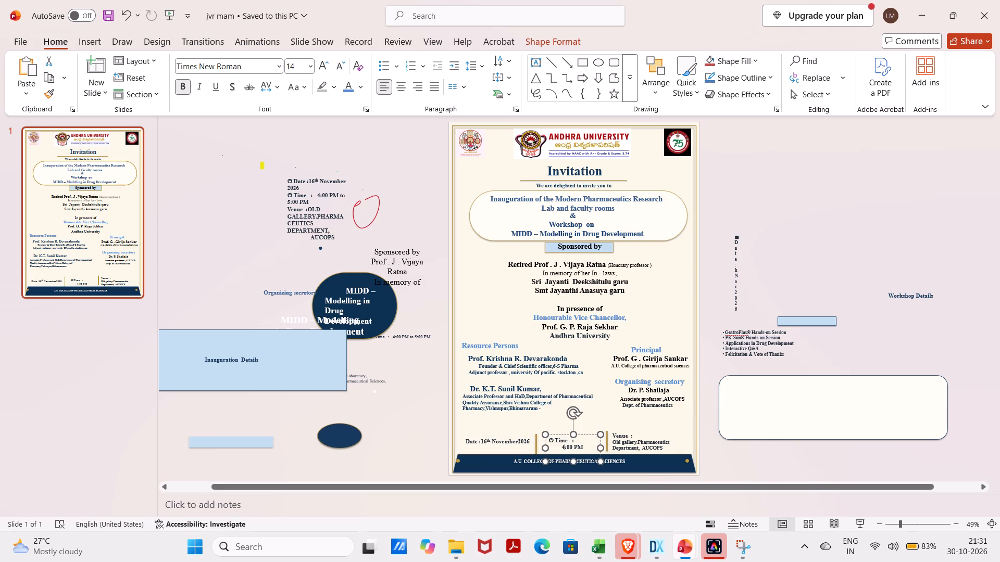
left_click(560, 448)
key("Left")
key("BackSpace")
key("BackSpace")
key("BackSpace")
key("BackSpace")
key("BackSpace")
key("BackSpace")
key("BackSpace")
key("BackSpace")
key("BackSpace")
key("BackSpace")
key("BackSpace")
key("BackSpace")
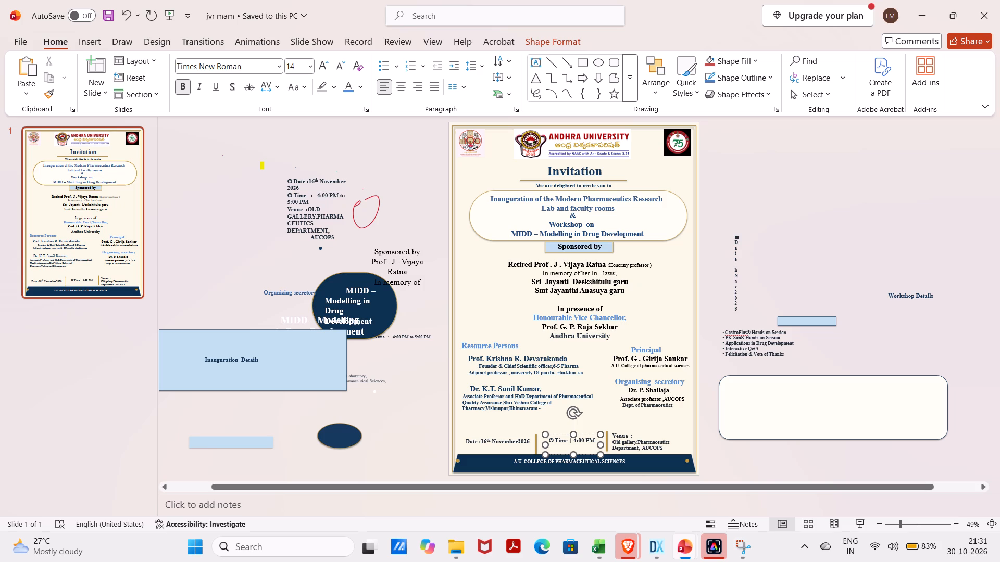
Add a colon directly after "Time" and nudge the time text box slightly left and down.
key("shift+colon")
left_click(546, 435)
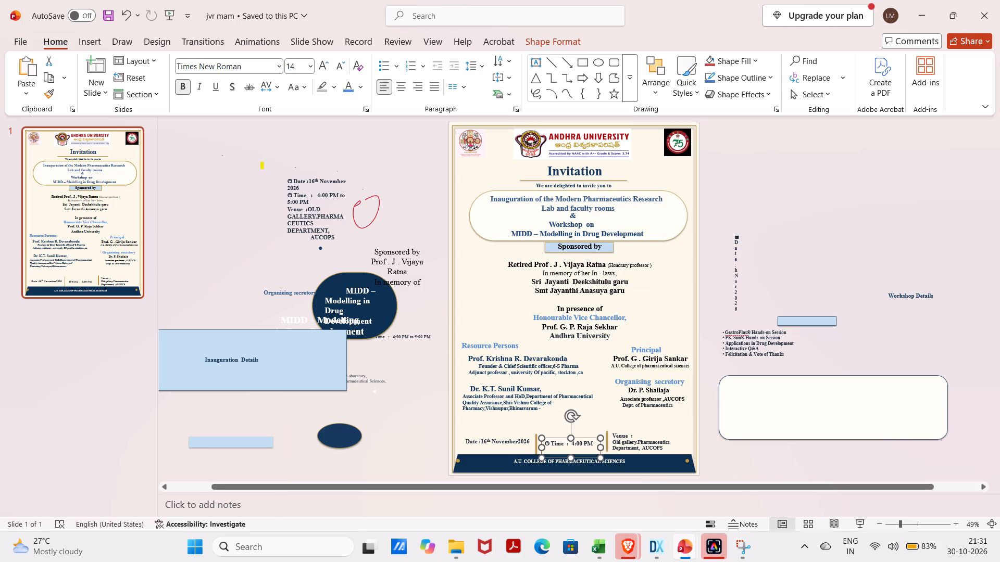
left_click(544, 428)
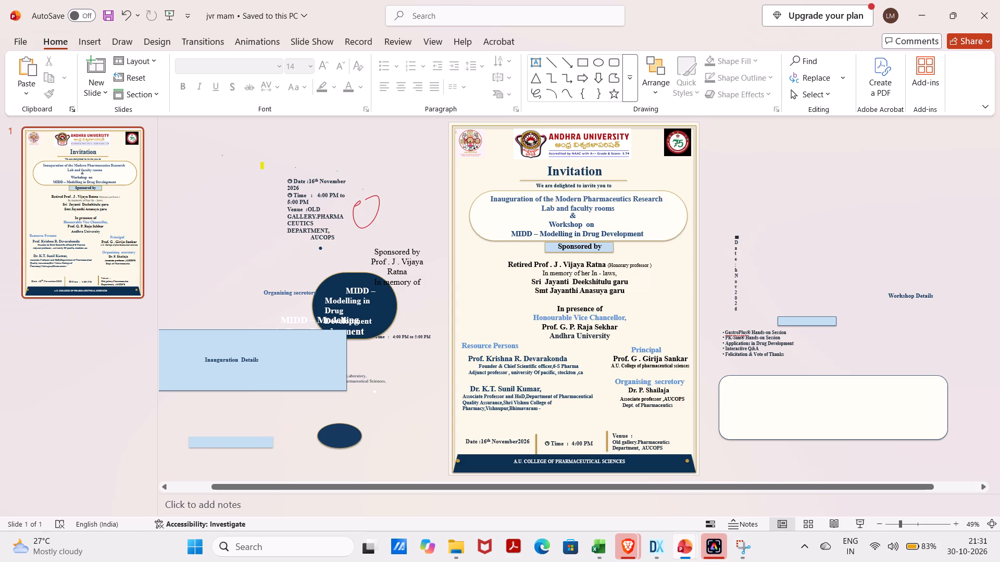
left_click(643, 439)
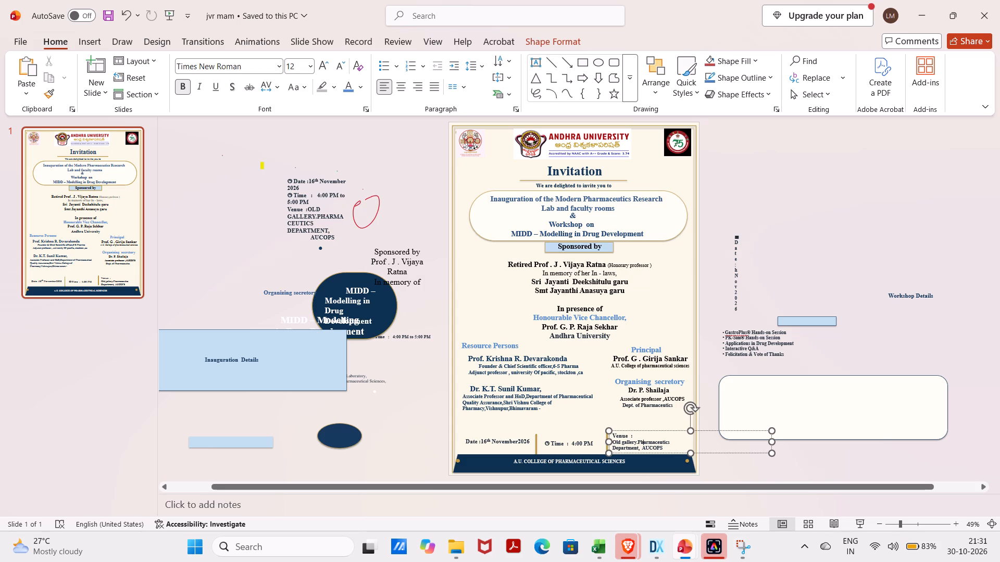
left_click(791, 468)
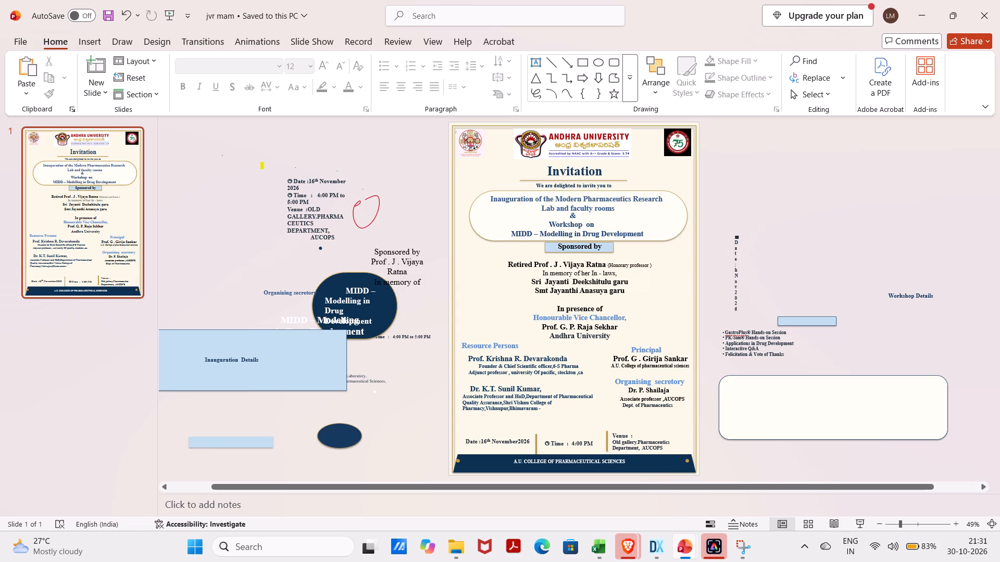
Widen the date text box slightly toward the divider beside the time.
left_click(529, 441)
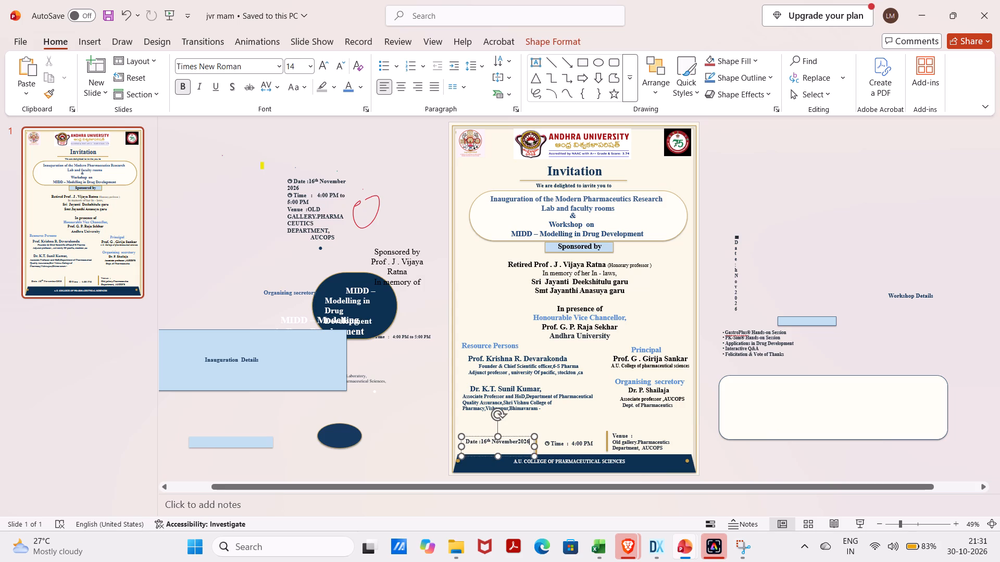
left_click(499, 436)
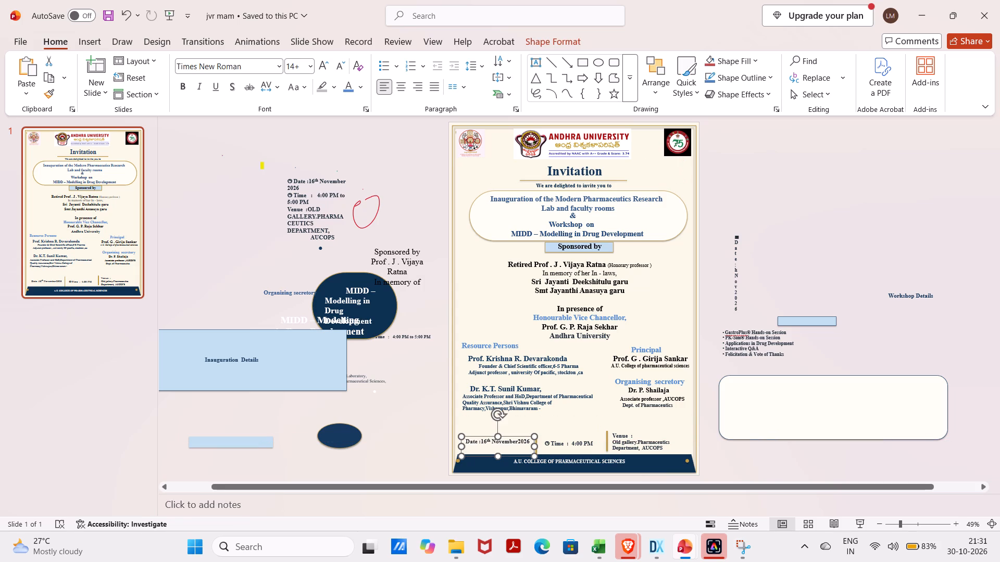
left_click(534, 437)
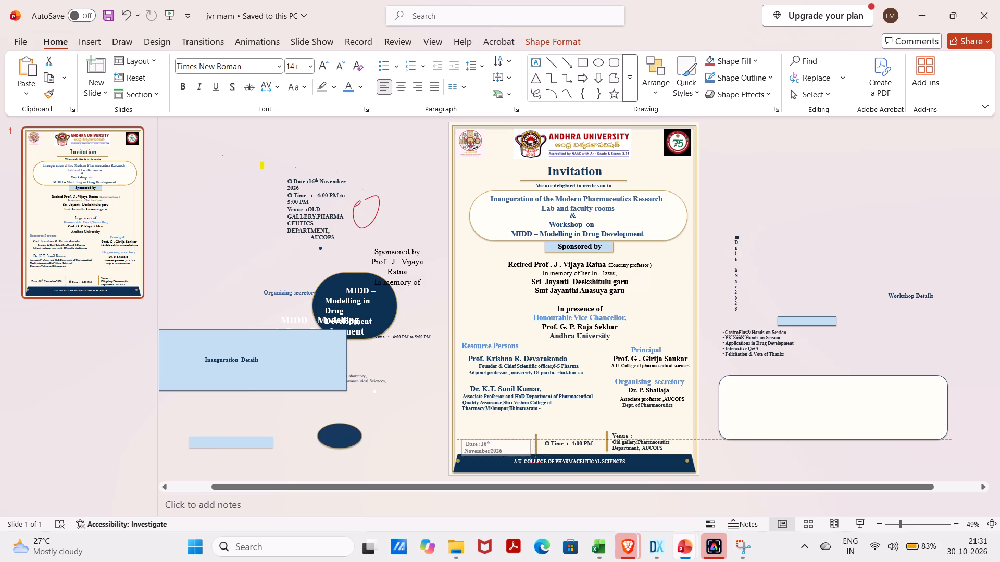
Move the time text box slightly right and up, between the two dividers.
left_click(558, 428)
left_click(558, 438)
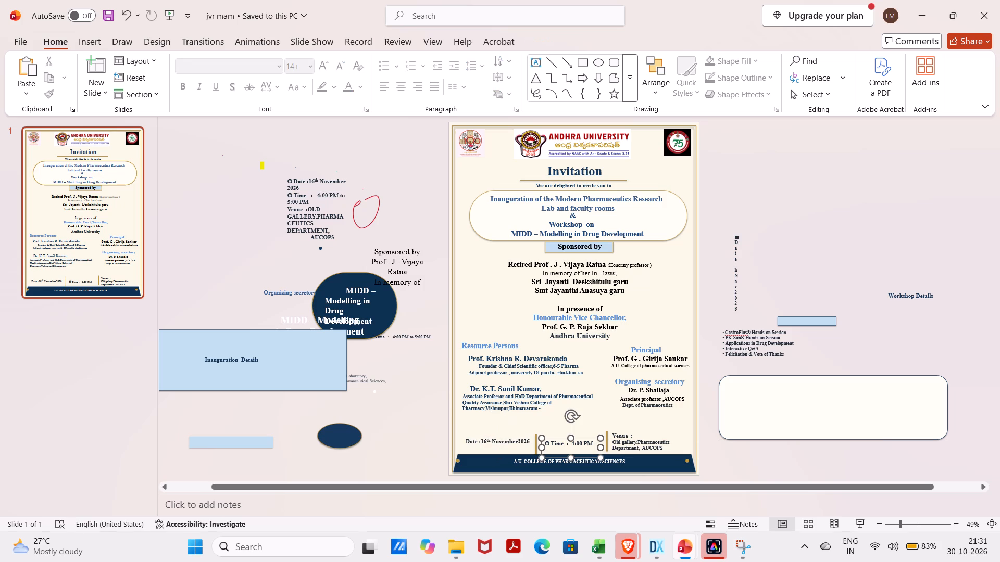
left_click(544, 437)
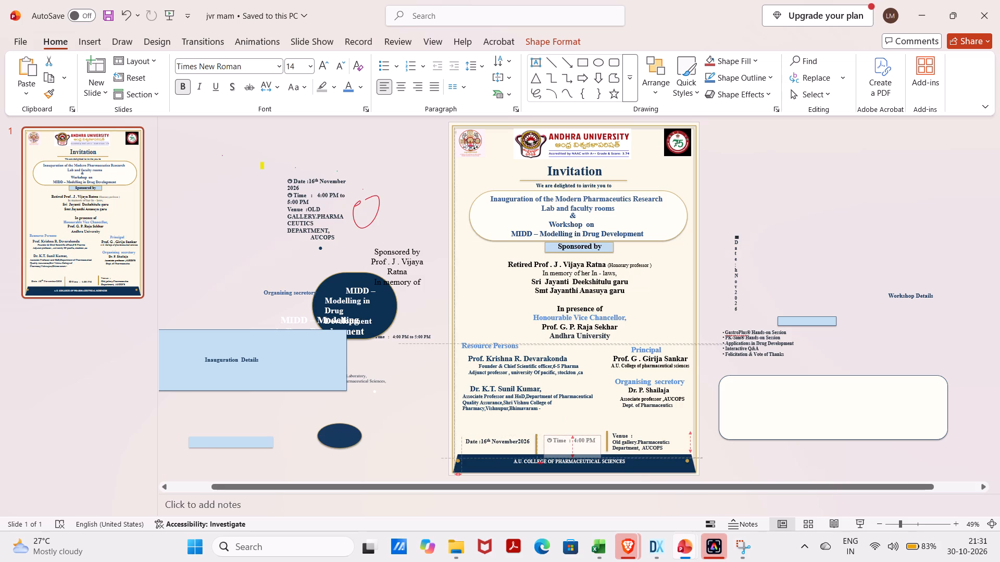
left_click(516, 436)
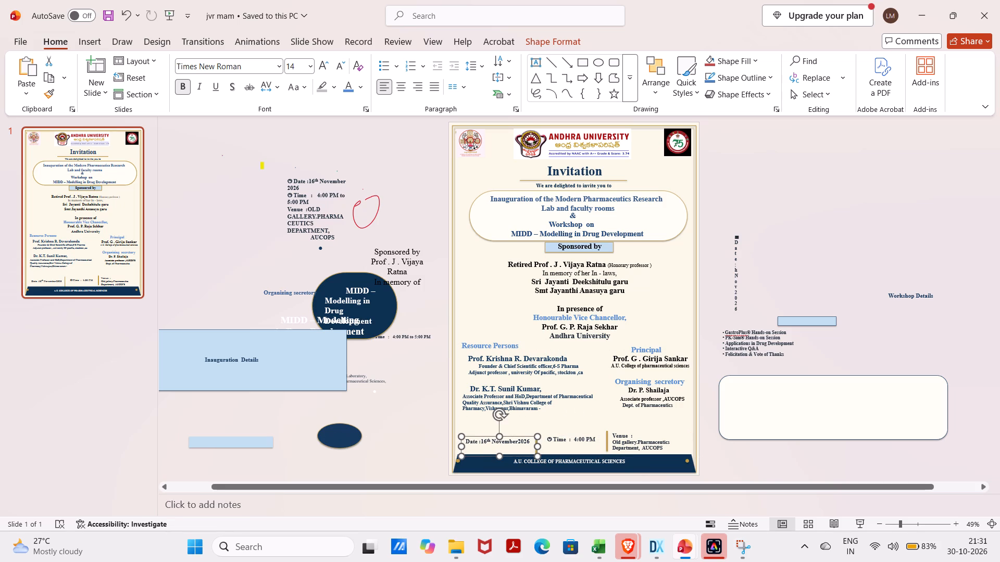
Insert a line break after "Associate Professor and HoD," in the second resource person's details.
left_click(579, 407)
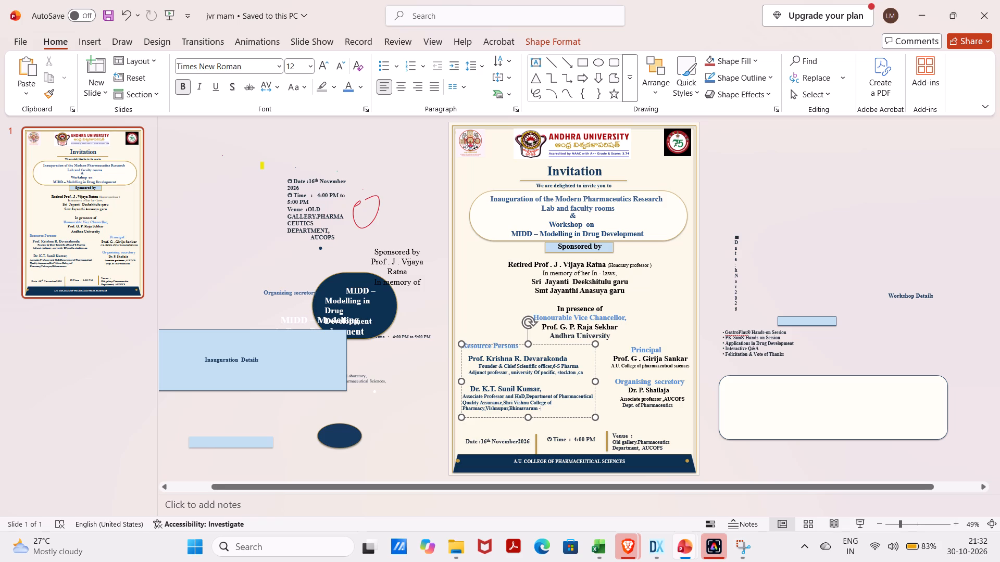
left_click(527, 397)
key("Return")
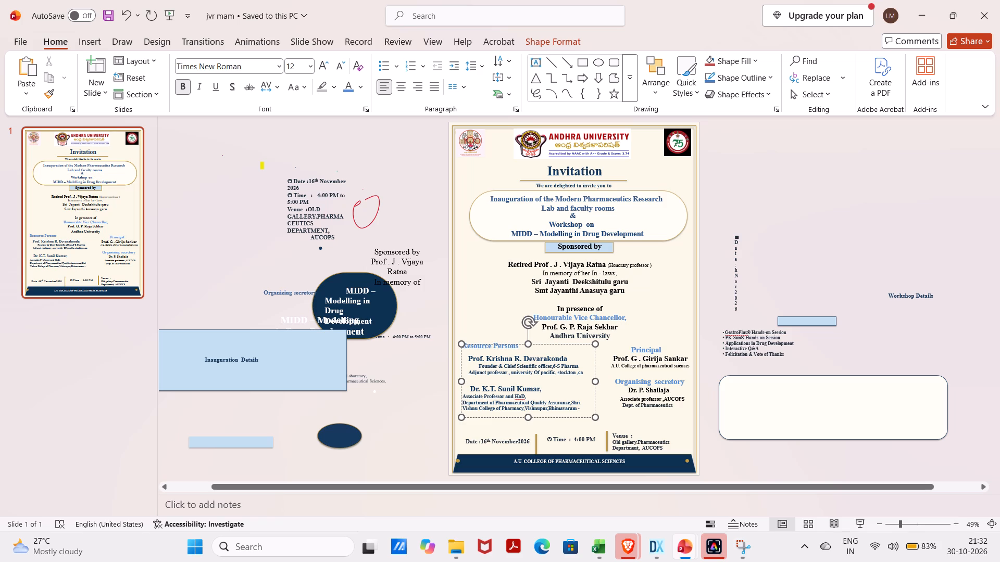
Ignore all spelling flags for "HoD" in the second resource person's details.
left_click_drag(525, 398, 520, 397)
left_click(520, 397)
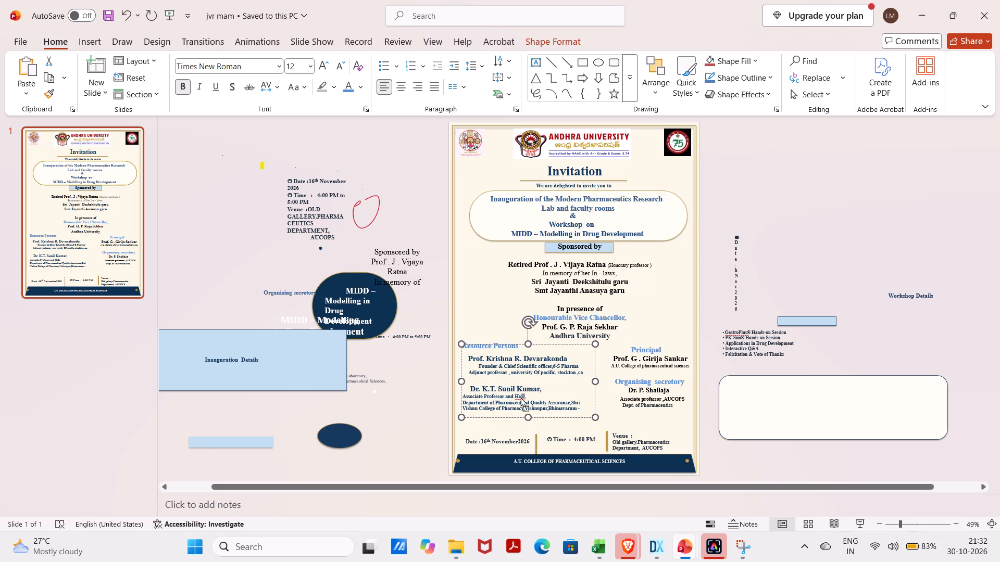
right_click(520, 397)
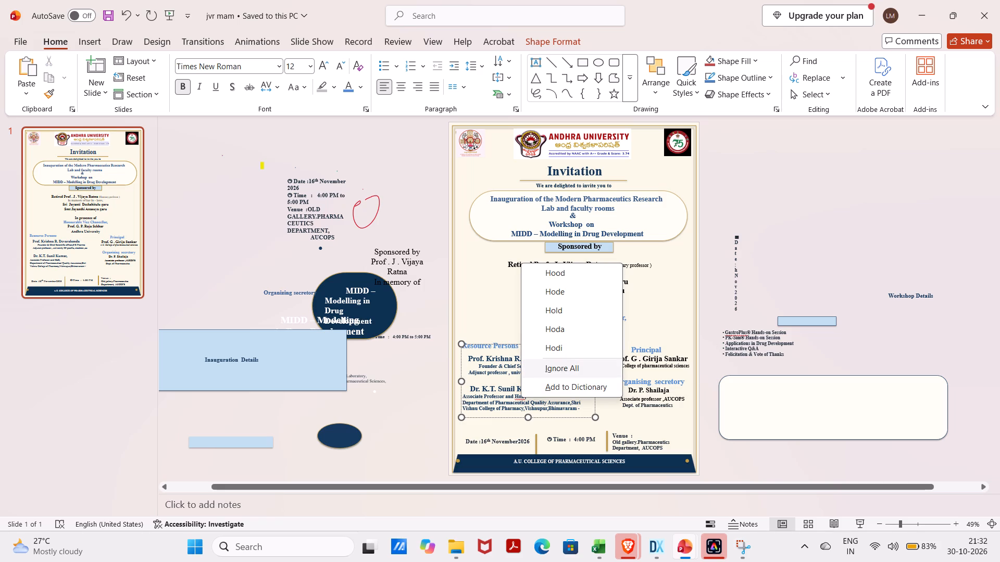
left_click(549, 364)
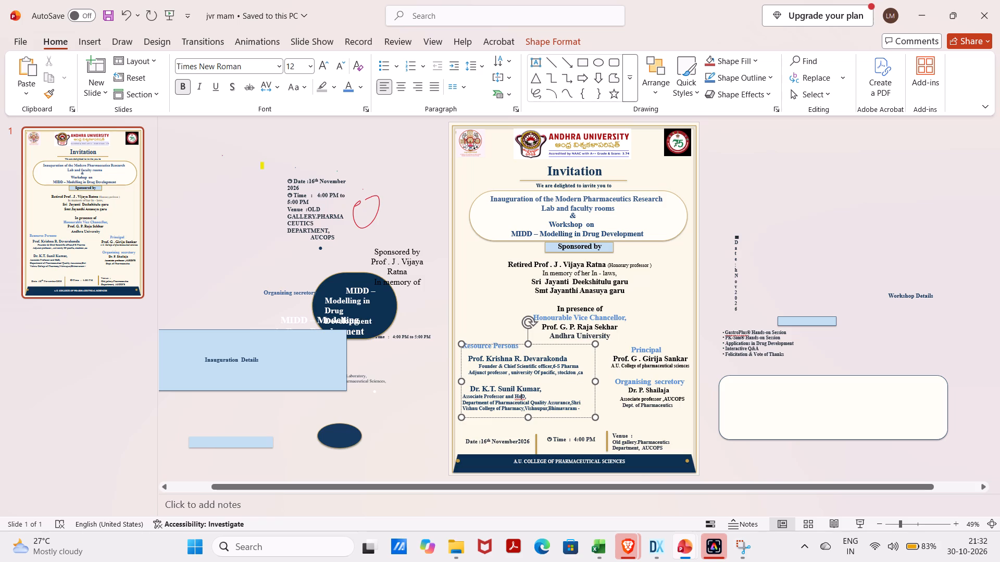
left_click(520, 397)
left_click(419, 442)
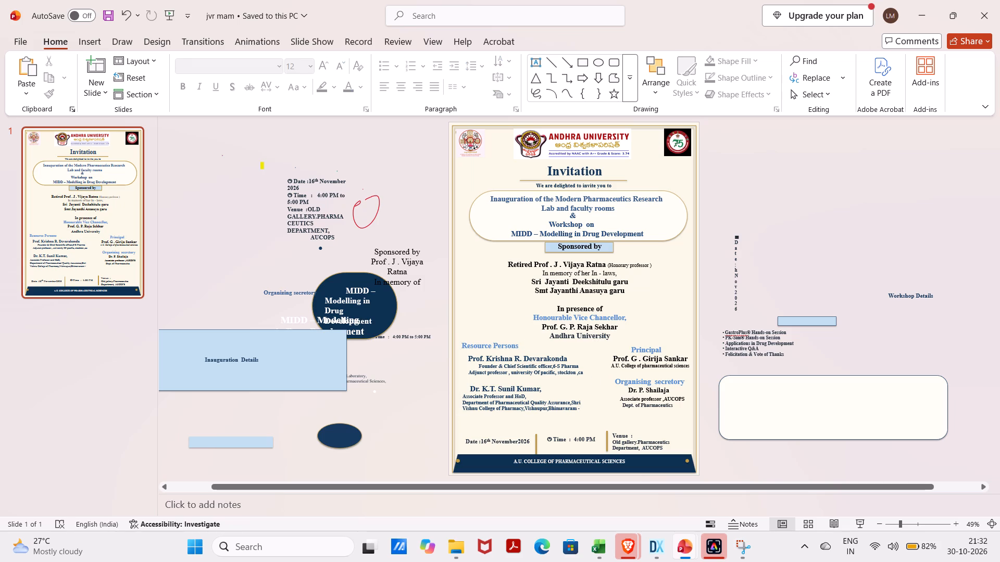
Insert a line break after "Department of Pharmaceutical Quality Assurance," so the college name starts a new line.
left_click(573, 405)
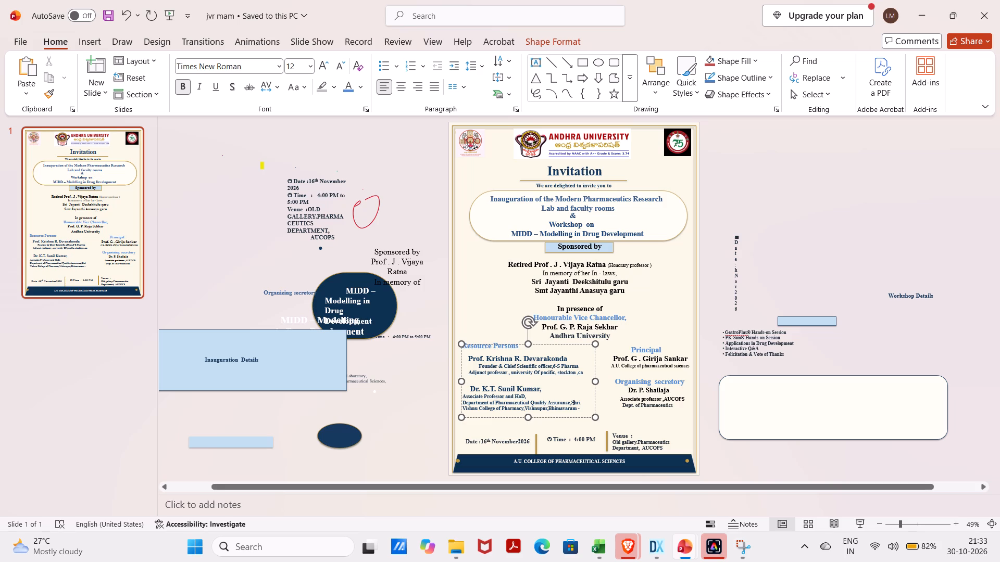
key("Left")
key("Return")
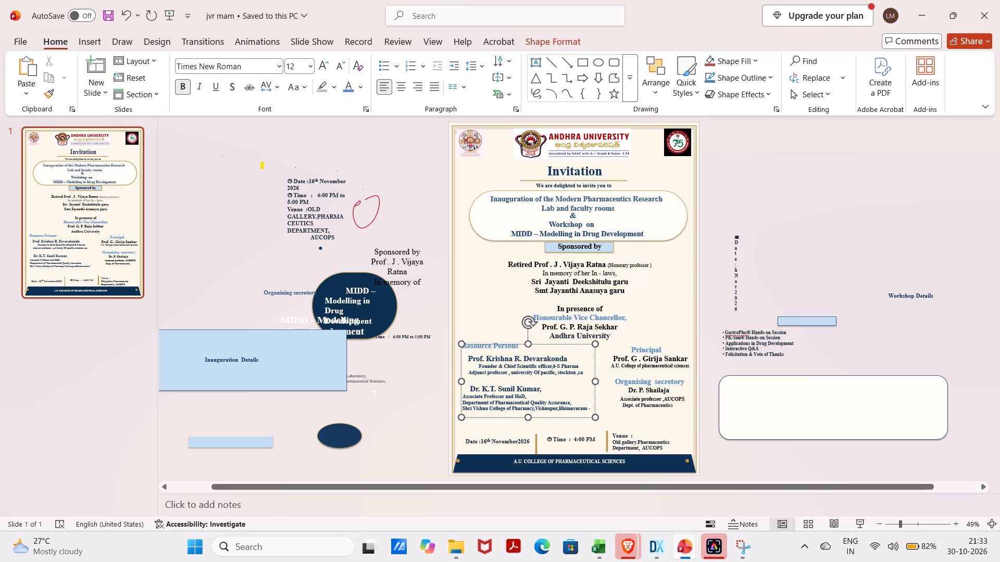
left_click(431, 430)
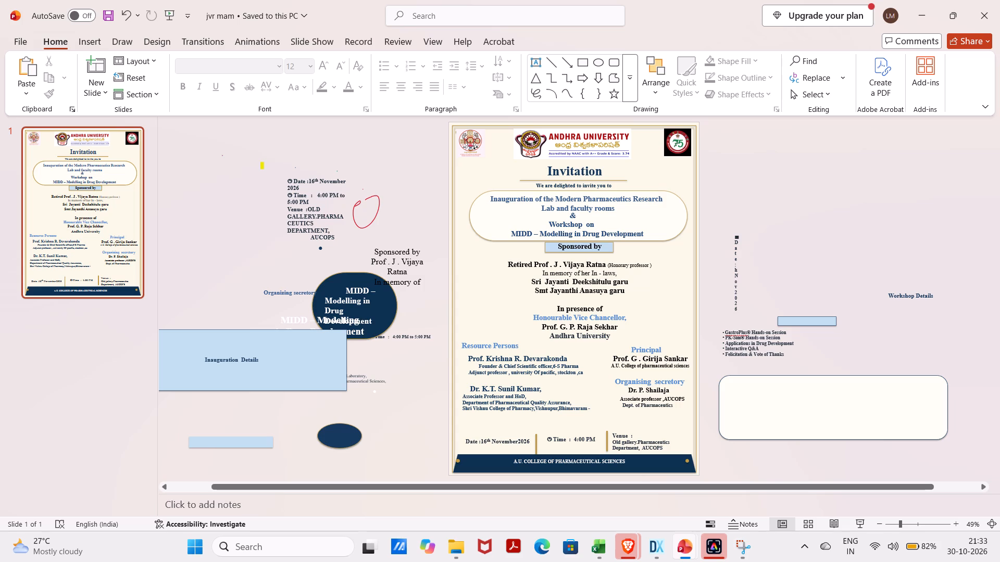
Indent the "Associate Professor and HoD," line with ten spaces beneath the second resource person's name.
left_click(463, 397)
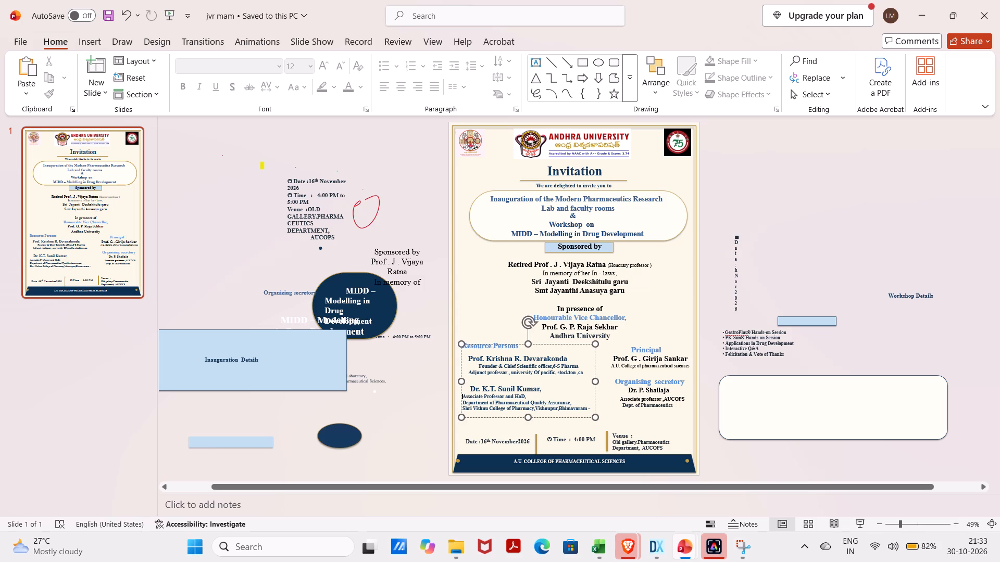
key("space")
key("space")
key("space")
key("space")
key("space")
key("space")
key("space")
key("space")
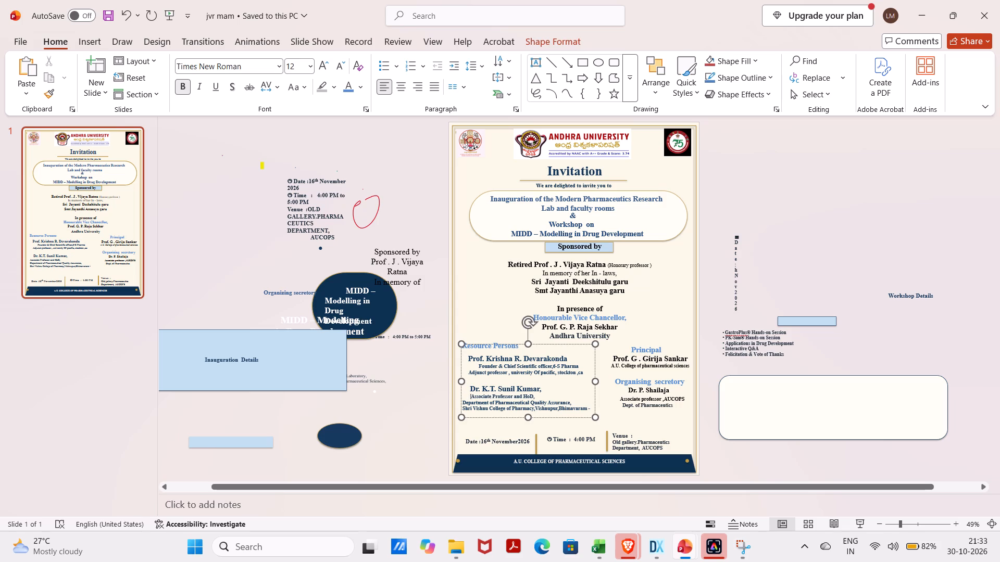
key("space")
key("space")
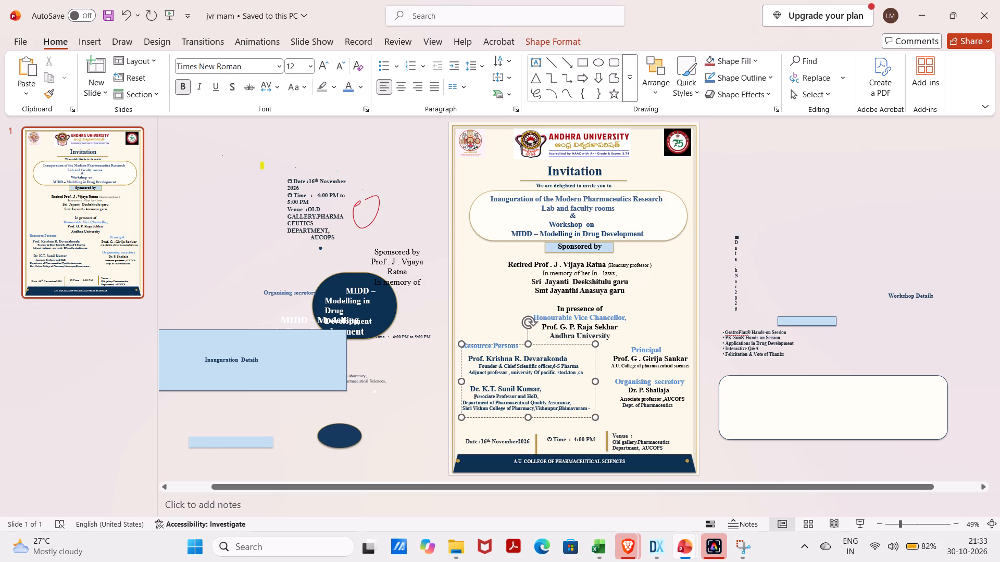
Indent the "Department of Pharmaceutical Quality Assurance," line with seven spaces.
left_click(463, 403)
key("space")
key("space")
key("space")
key("space")
key("space")
key("space")
key("space")
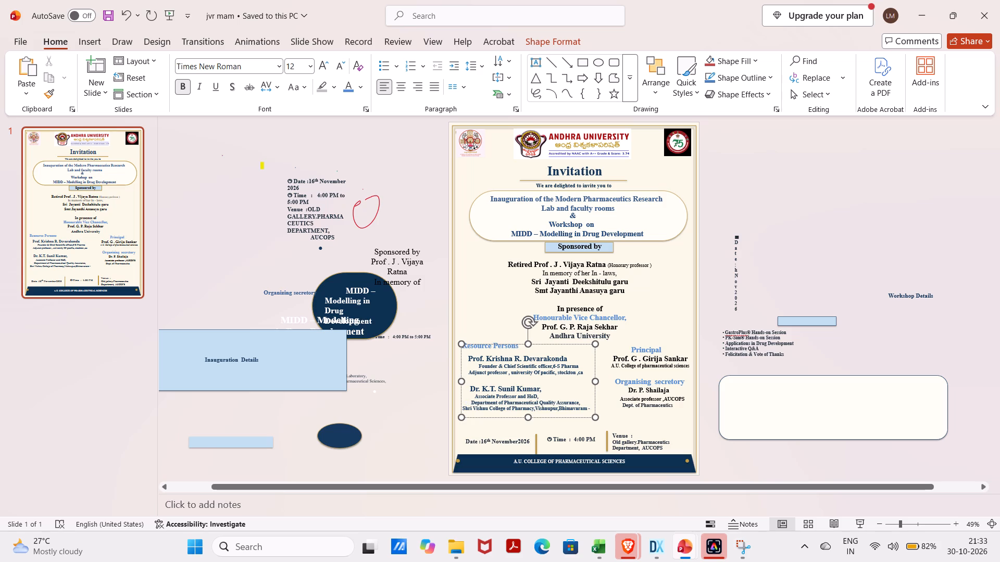
Indent the "Shri Vishnu College of Pharmacy" line with four spaces.
left_click(464, 410)
key("space")
key("space")
key("space")
key("space")
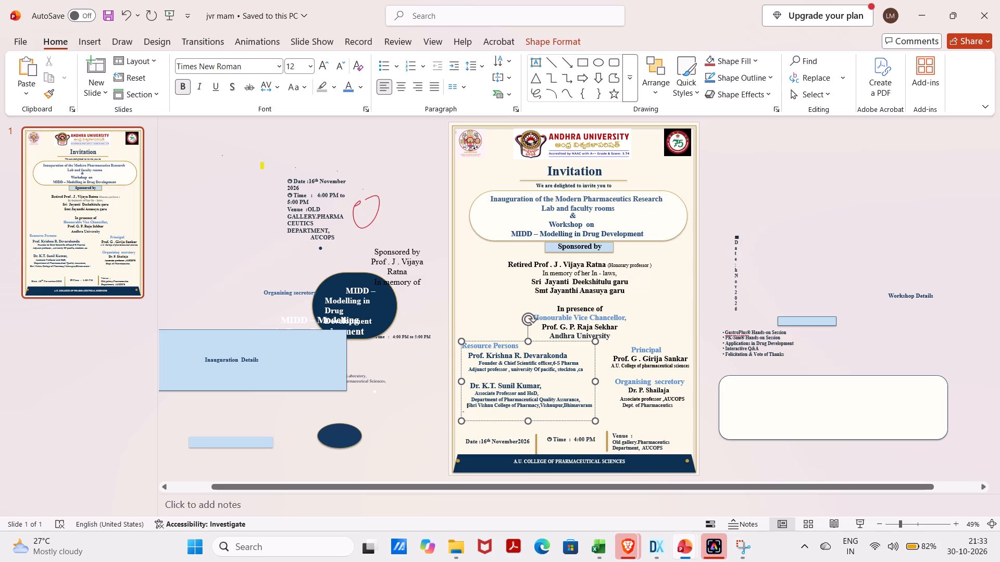
Break the college address before "Bhimavaram" and indent that new line with twelve spaces.
left_click(564, 405)
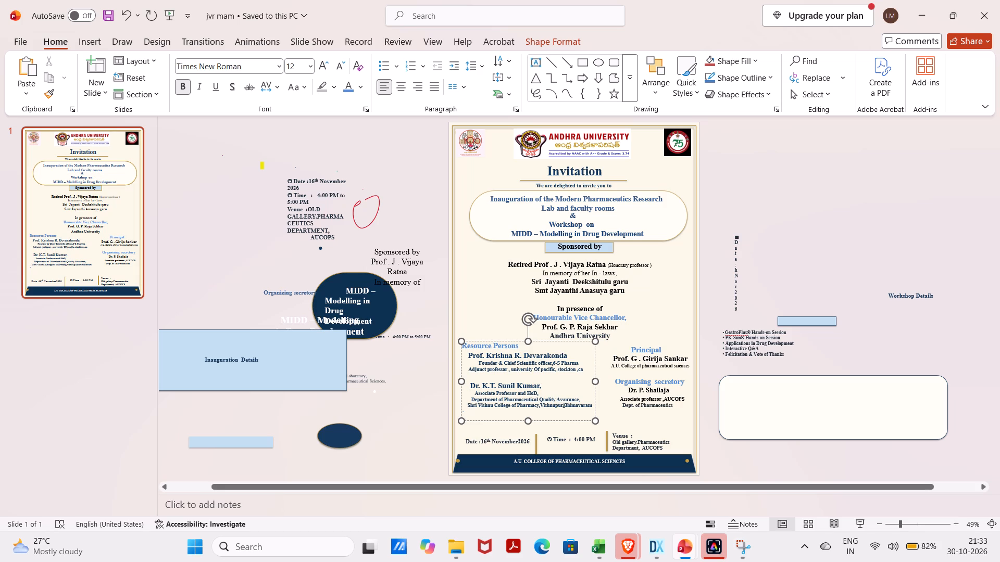
key("Return")
key("space")
key("space")
key("space")
key("space")
key("space")
key("space")
key("space")
key("space")
key("space")
key("space")
key("space")
key("space")
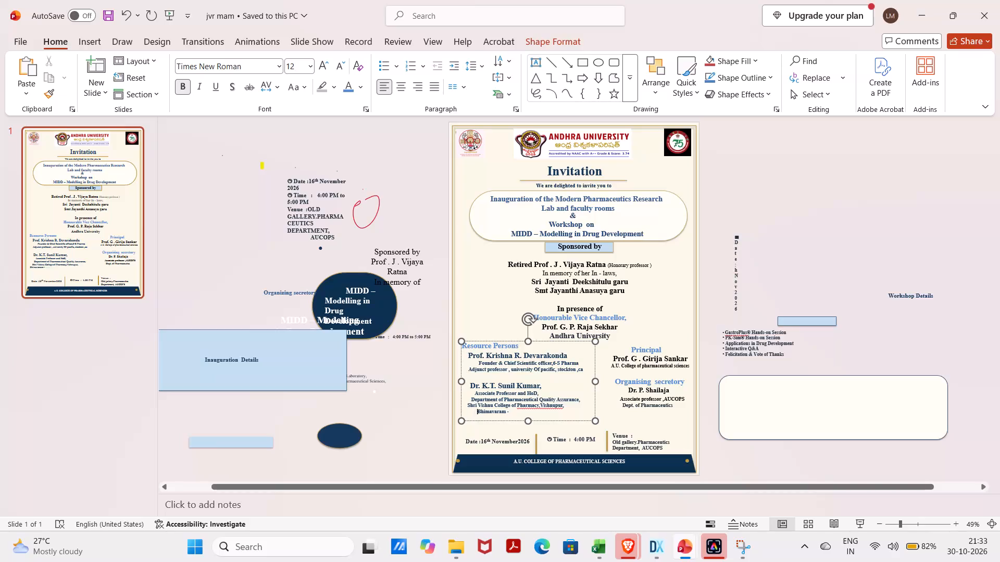
Delete the trailing hyphen after "Bhimavaram".
left_click(512, 412)
key("BackSpace")
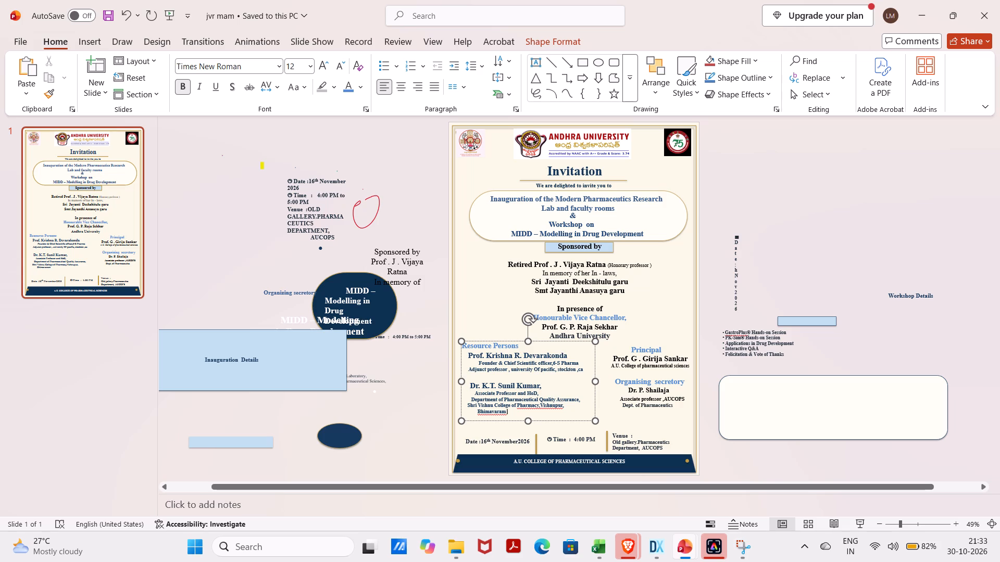
Indent the "Shri Vishnu College of Pharmacy" line by two more spaces.
left_click(466, 406)
key("space")
key("space")
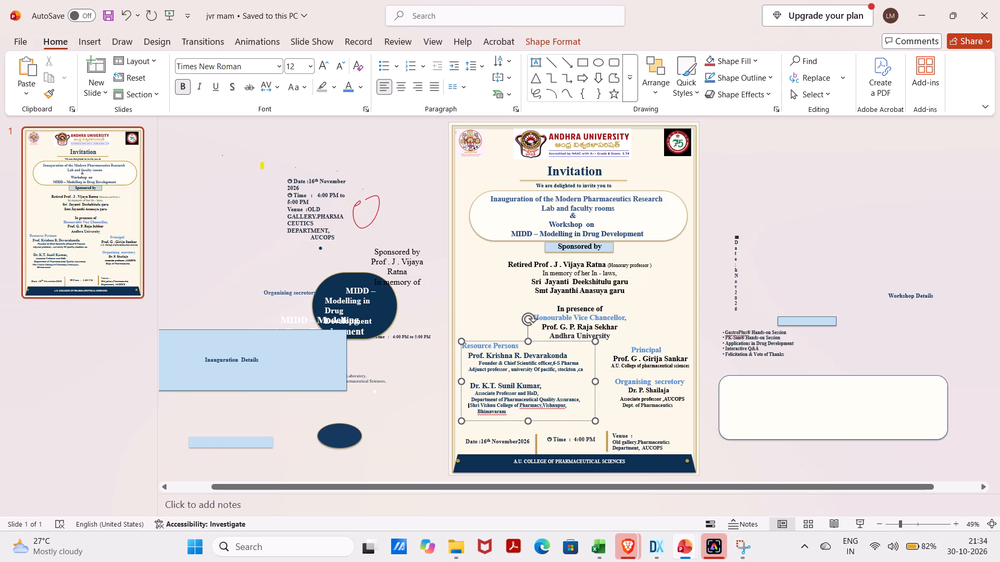
Break the college address before "Vishnupur" and indent that new line with nine spaces.
left_click(543, 406)
key("Return")
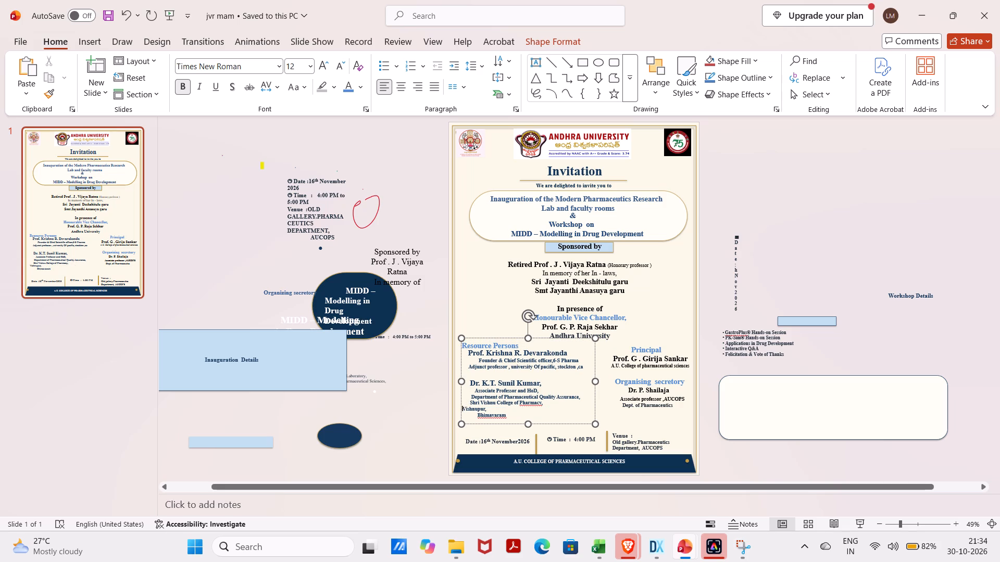
key("space")
key("space")
key("space")
key("space")
key("space")
key("space")
key("space")
key("space")
key("space")
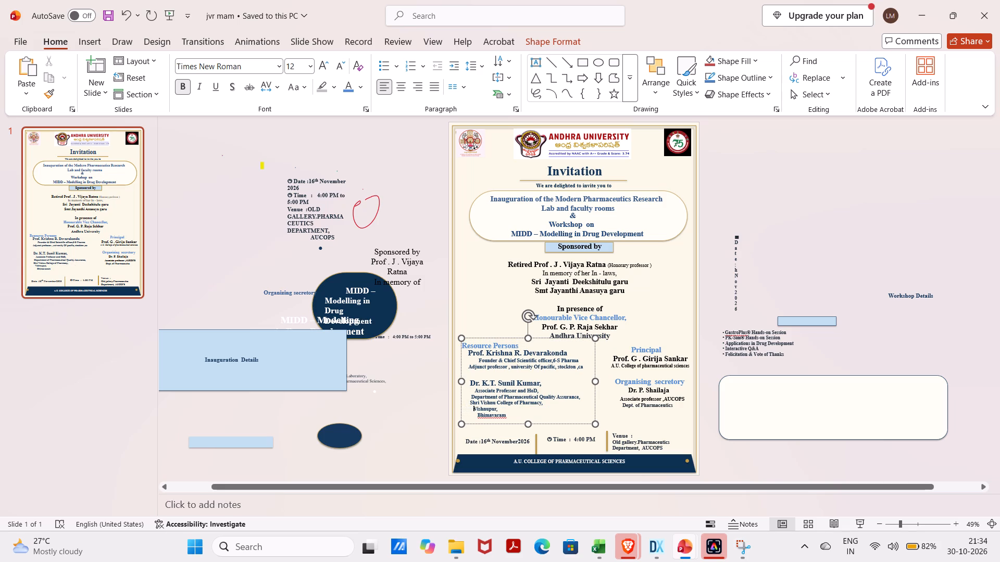
Indent the "Shri Vishnu College of Pharmacy" line by seven more spaces.
left_click(469, 404)
key("space")
key("space")
key("space")
key("space")
key("space")
key("space")
key("space")
key("space")
key("space")
key("space")
key("BackSpace")
key("BackSpace")
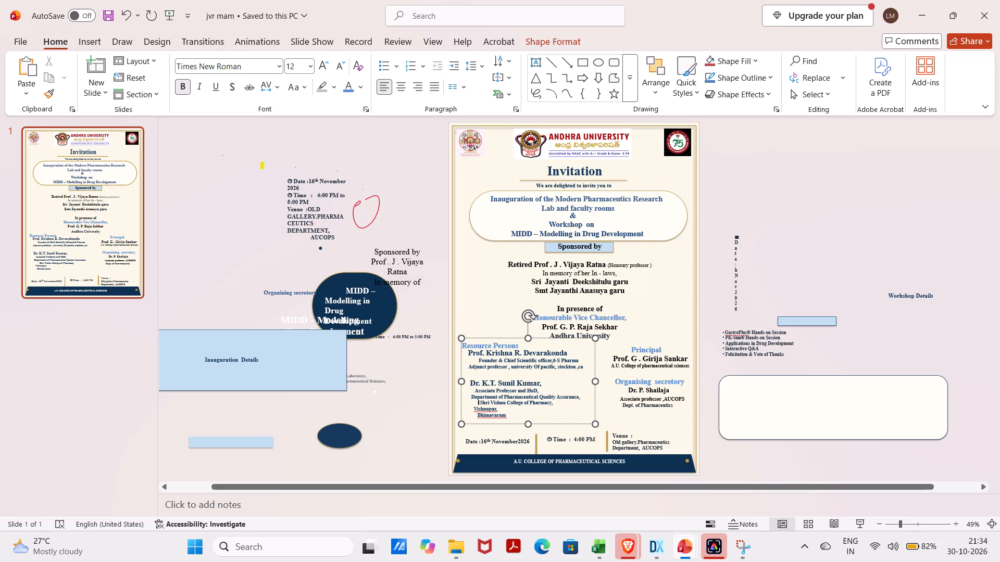
key("BackSpace")
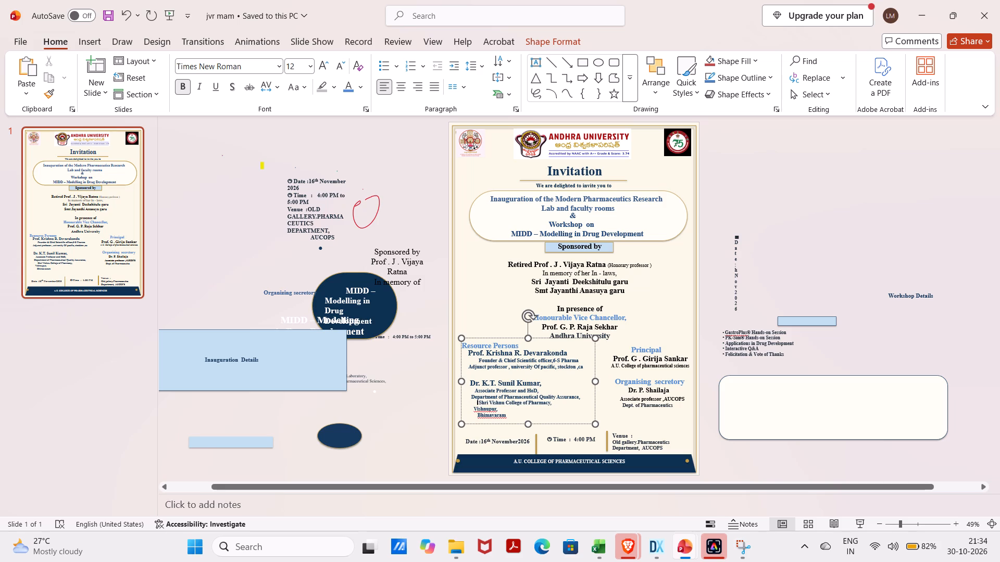
Remove five spaces from the indent of the "Department of Pharmaceutical Quality Assurance" line.
left_click(470, 399)
key("BackSpace")
key("BackSpace")
key("BackSpace")
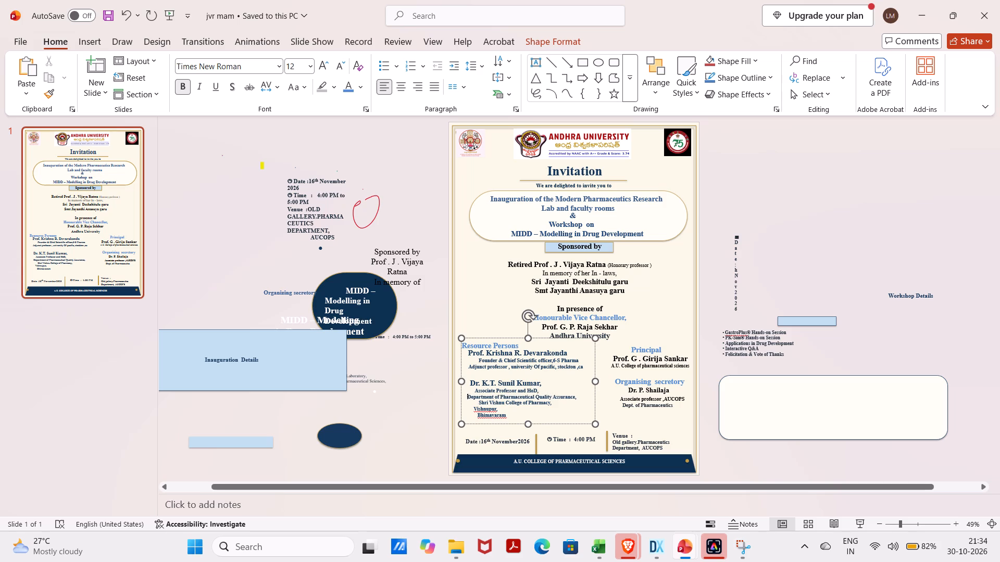
key("BackSpace")
key("BackSpace")
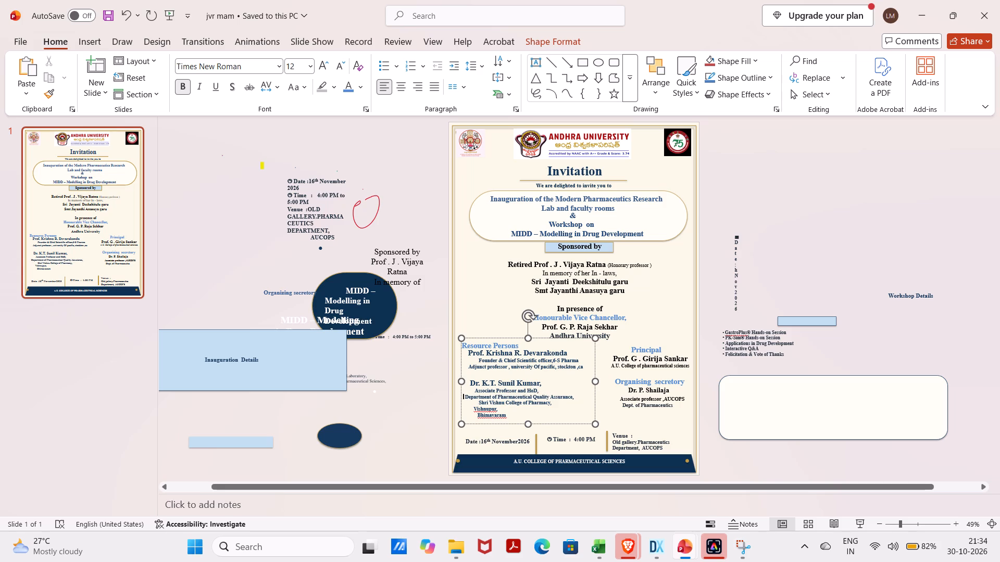
Remove the indent and line break before "Bhimavaram" so that it joins the "Vishnupur," line.
left_click(476, 418)
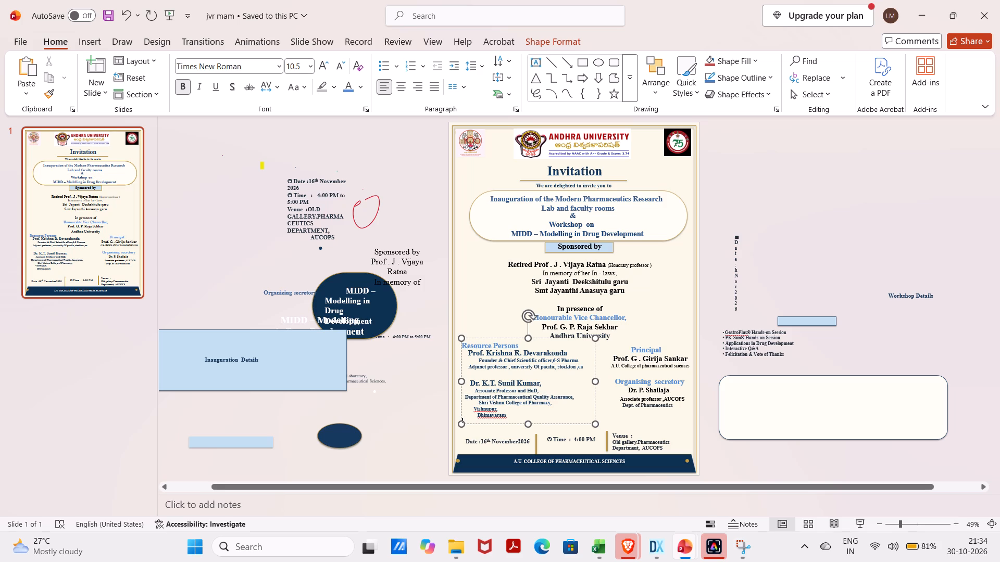
left_click(477, 415)
key("BackSpace")
key("BackSpace")
key("BackSpace")
key("BackSpace")
key("BackSpace")
key("BackSpace")
key("BackSpace")
key("BackSpace")
key("BackSpace")
key("BackSpace")
key("BackSpace")
key("BackSpace")
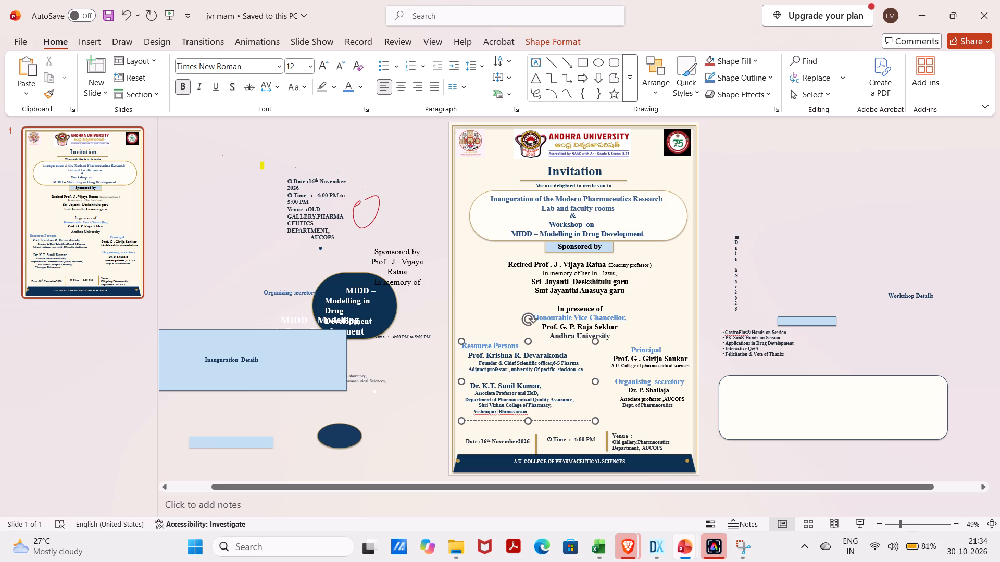
left_click(472, 415)
key("space")
key("space")
key("space")
key("space")
key("space")
key("space")
key("space")
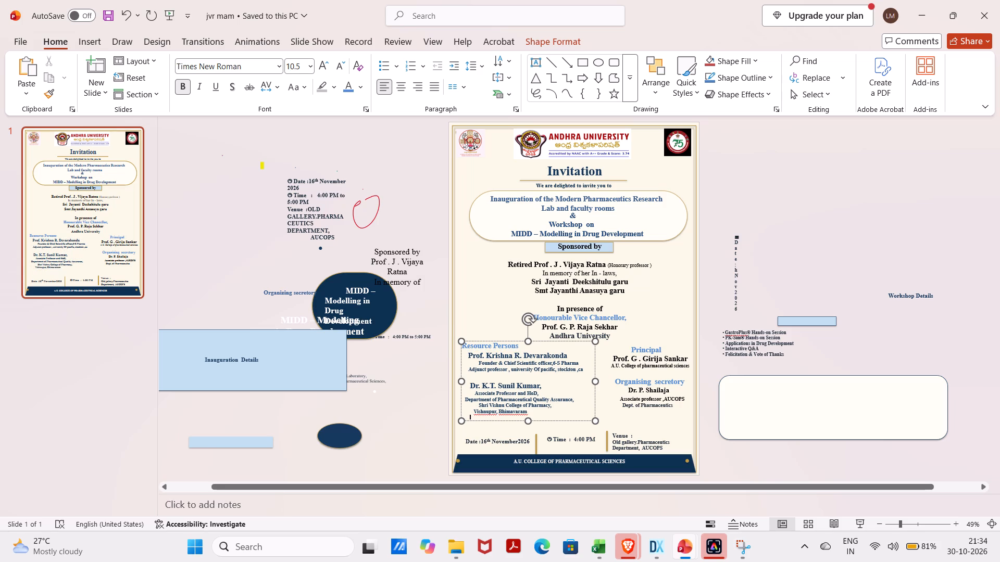
Indent the "Vishnupur, Bhimavaram" line by seven more spaces.
left_click(473, 410)
key("space")
key("space")
key("space")
key("space")
key("space")
key("space")
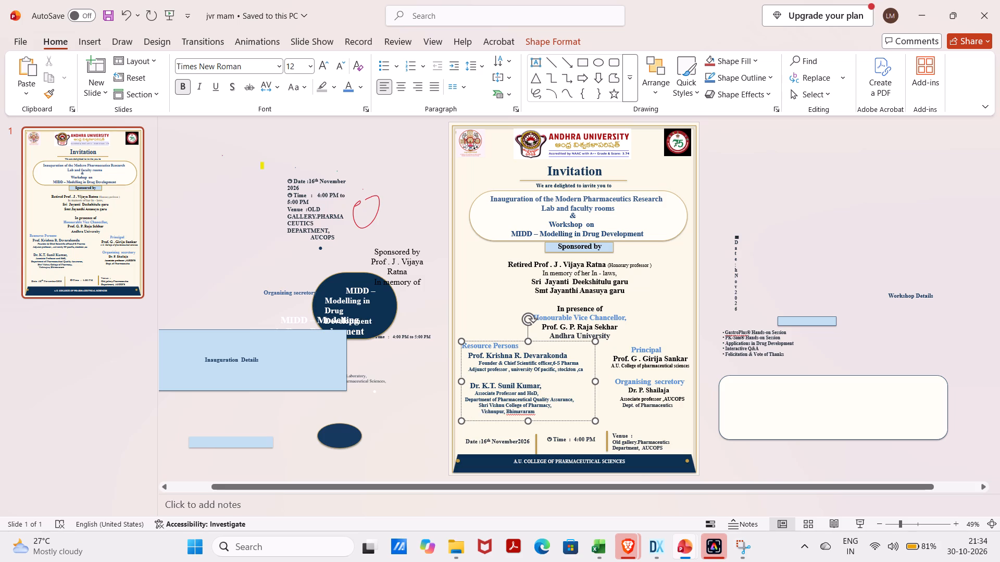
key("space")
Remove two spaces from the indent of the "Shri Vishnu College of Pharmacy" line.
left_click(478, 406)
key("BackSpace")
key("BackSpace")
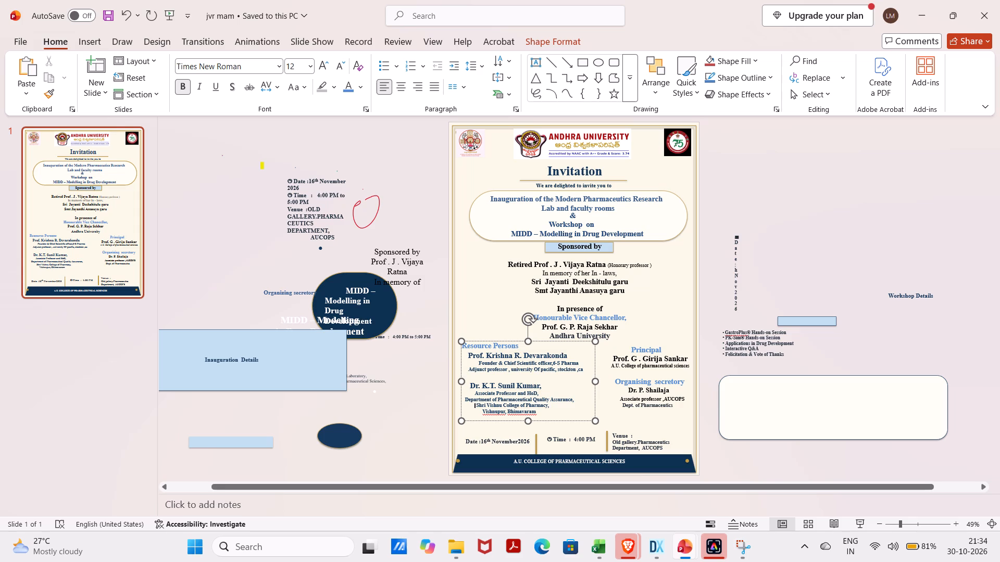
Have the spelling checker ignore all occurrences of "Vishnupur" and "Bhimavaram", and leave the text box deselected.
left_click(486, 413)
right_click(486, 413)
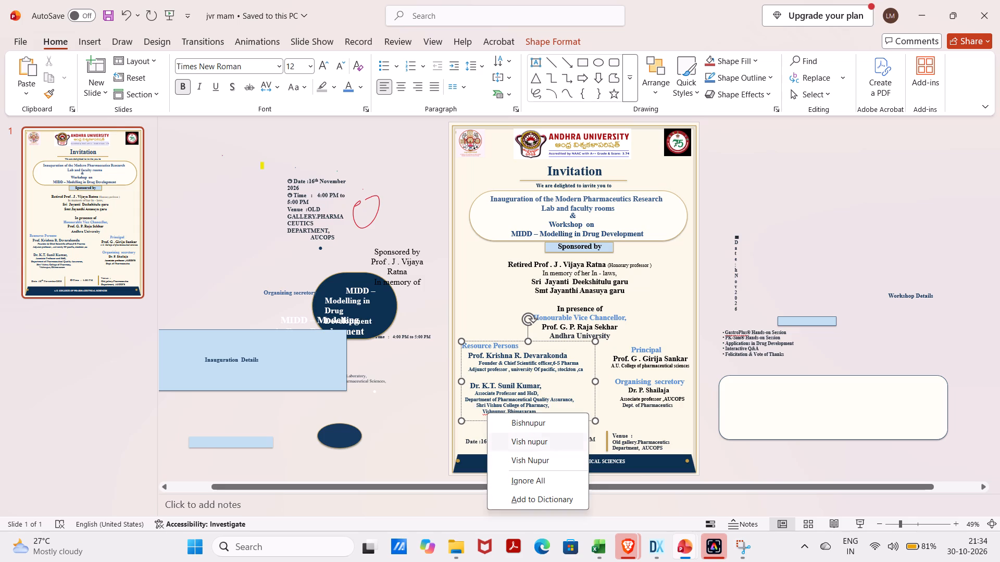
left_click(520, 478)
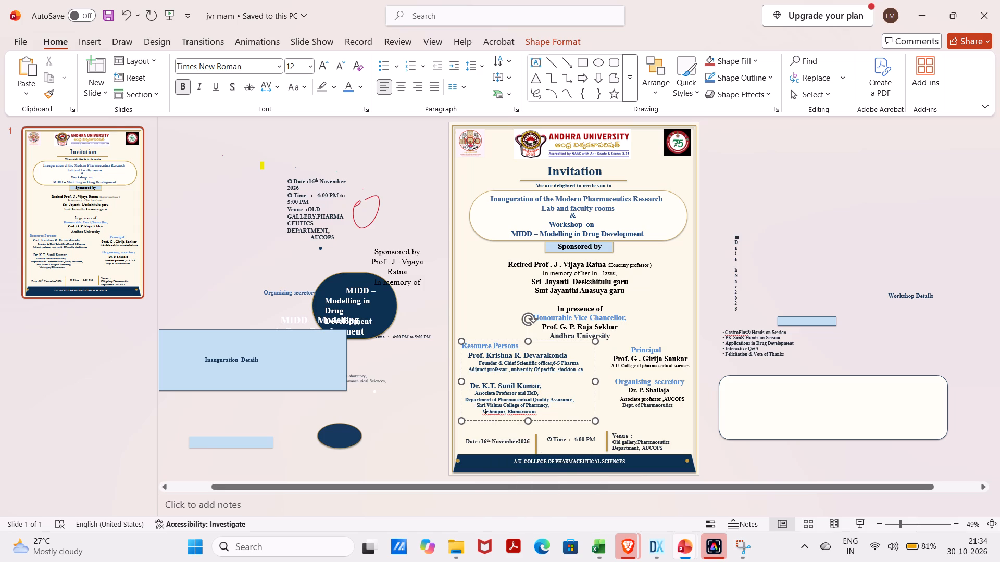
left_click(526, 412)
right_click(526, 412)
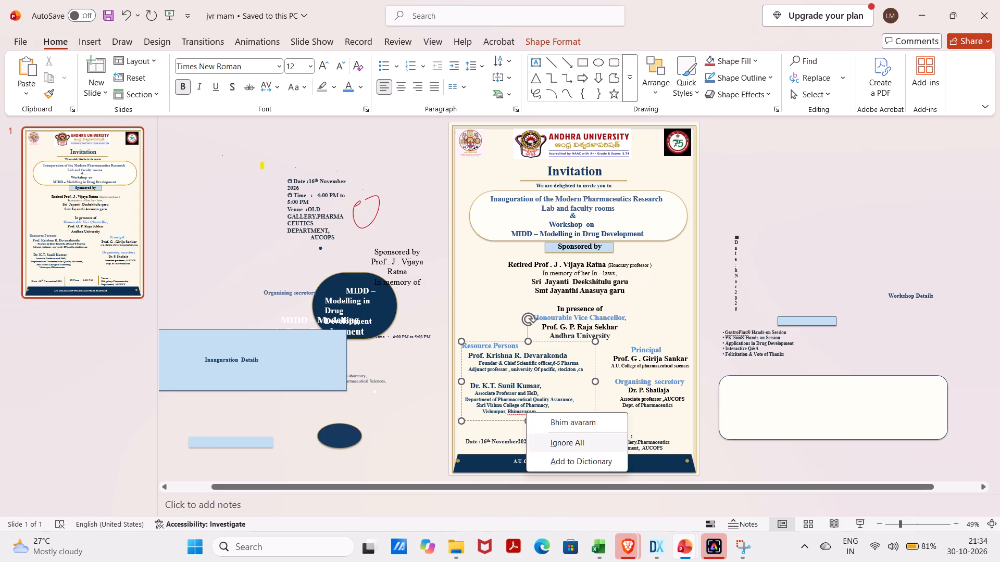
left_click(547, 439)
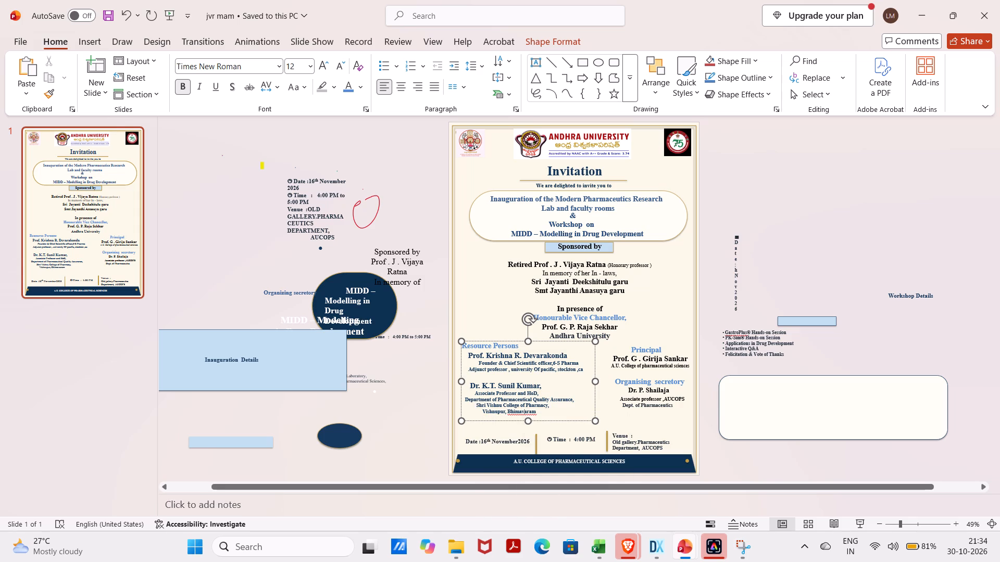
right_click(547, 439)
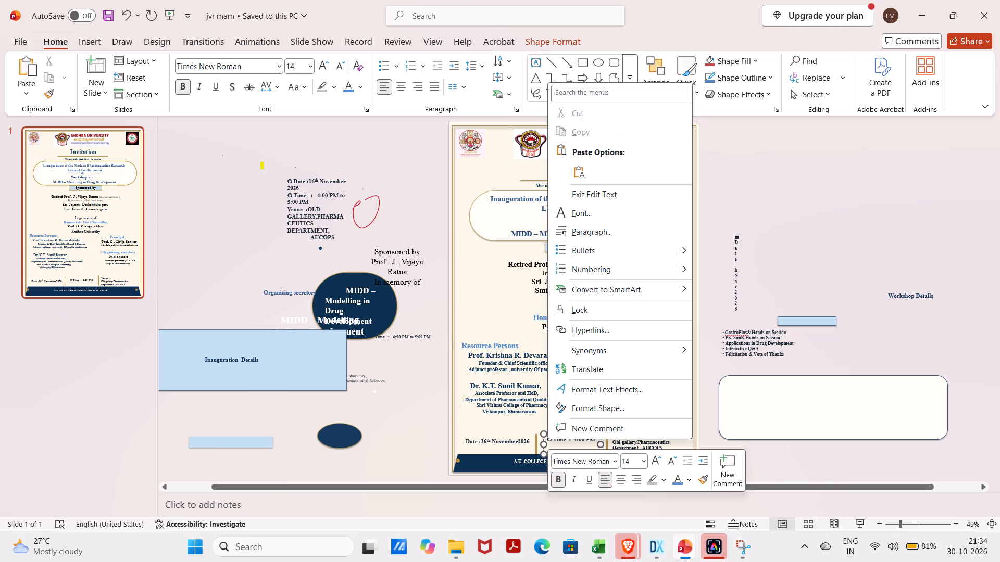
left_click(421, 427)
left_click(410, 426)
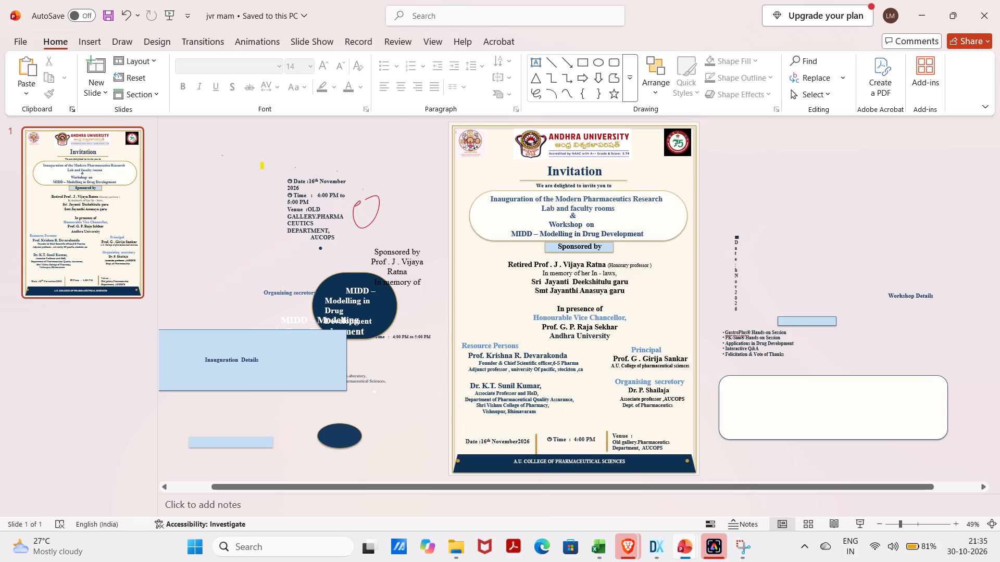
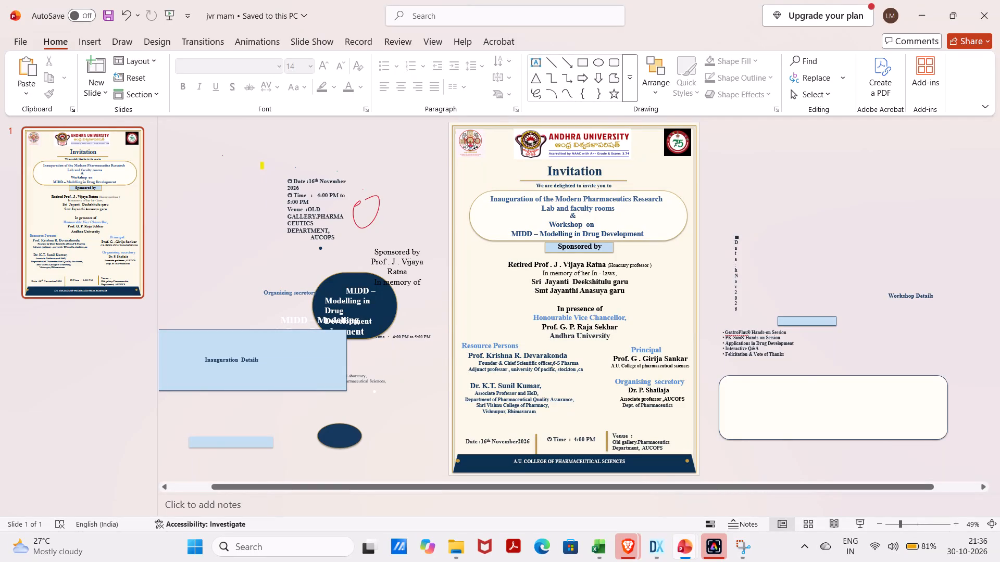
Indent the first resource person's name line by one more space, aligning it with the second person's name, and leave the text box.
left_click(470, 389)
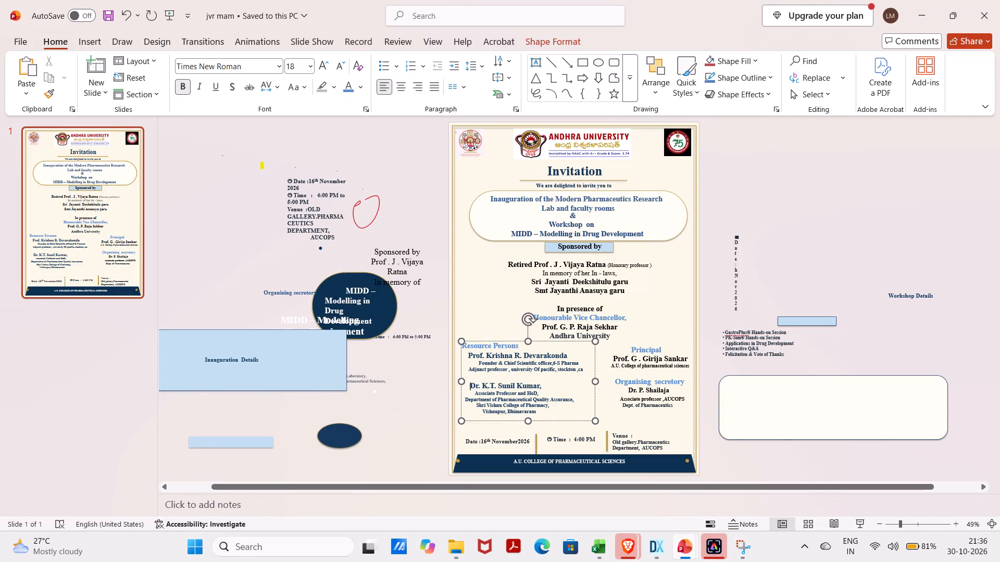
left_click(467, 353)
key("space")
left_click(412, 421)
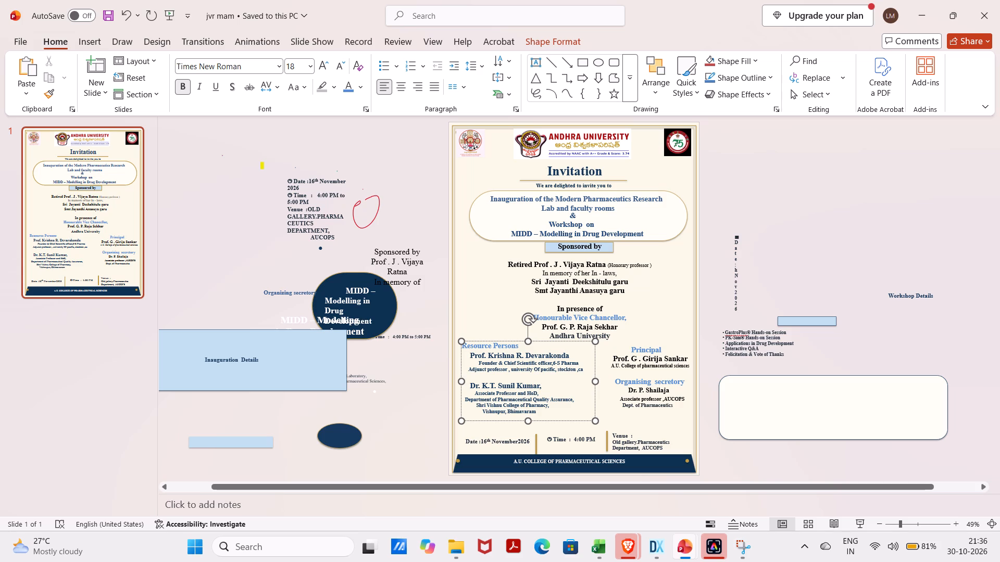
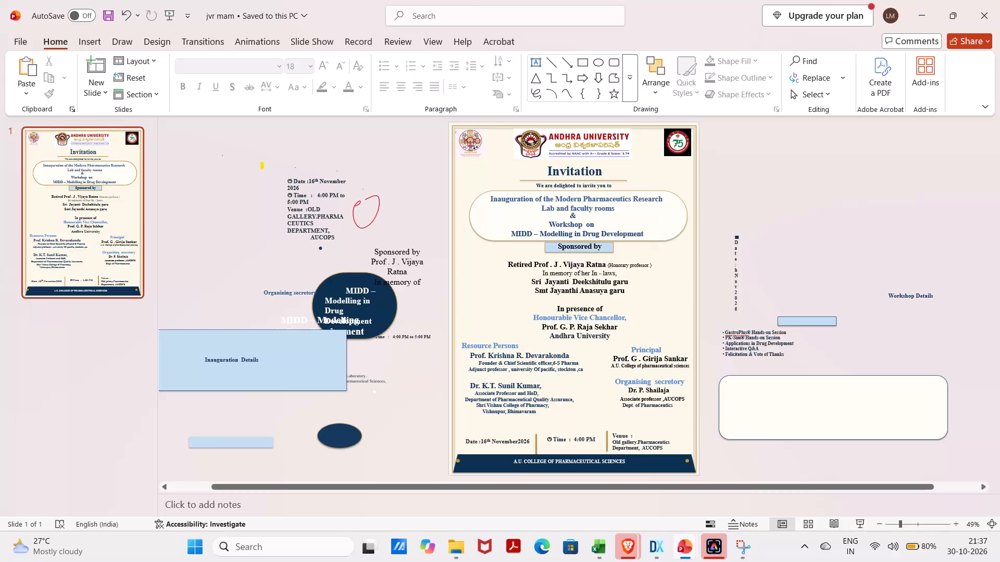
left_click(678, 383)
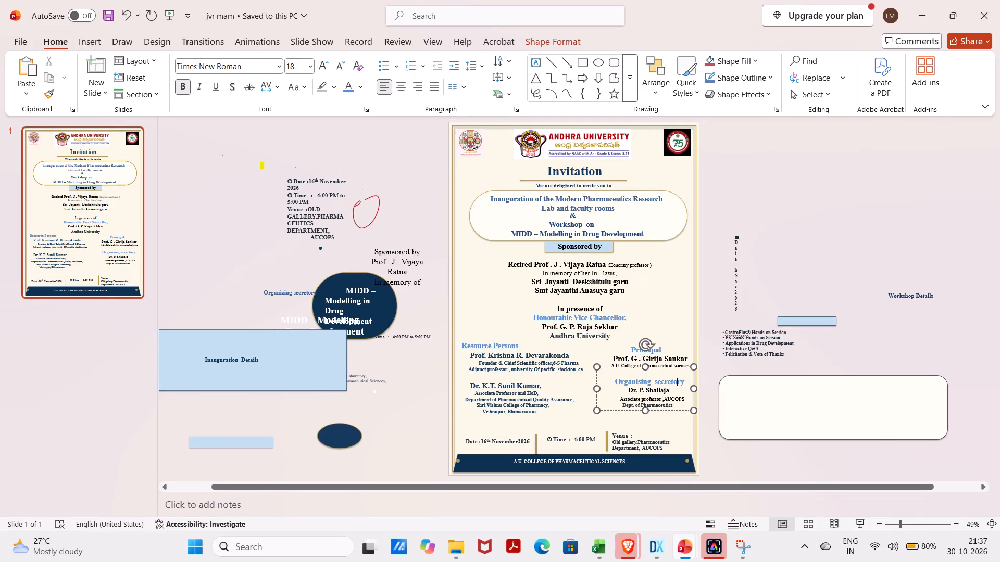
key("BackSpace")
key("a")
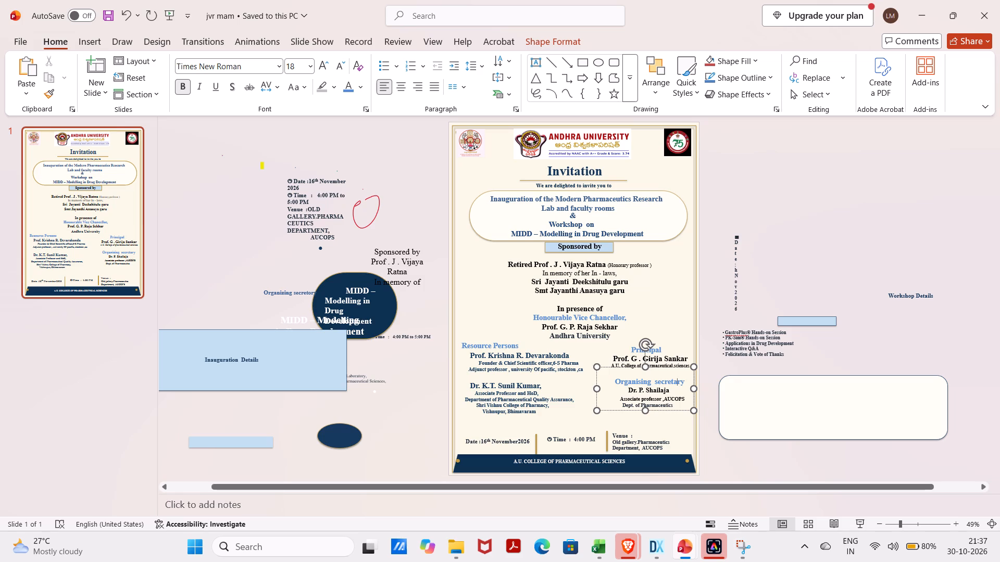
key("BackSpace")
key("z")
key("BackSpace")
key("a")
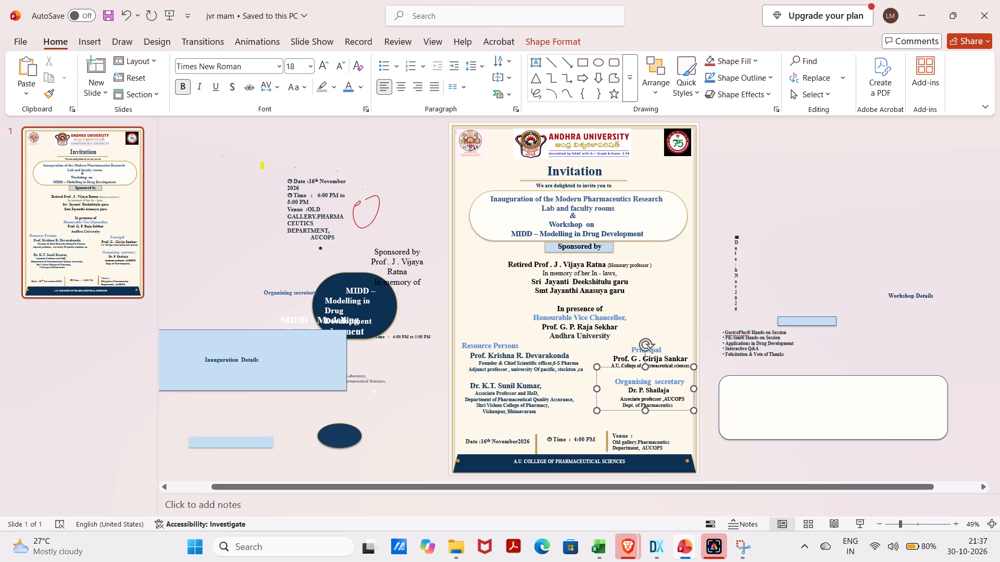
Change the first word of the secretary heading to the spelling "Organizing" and leave the text box.
left_click(642, 385)
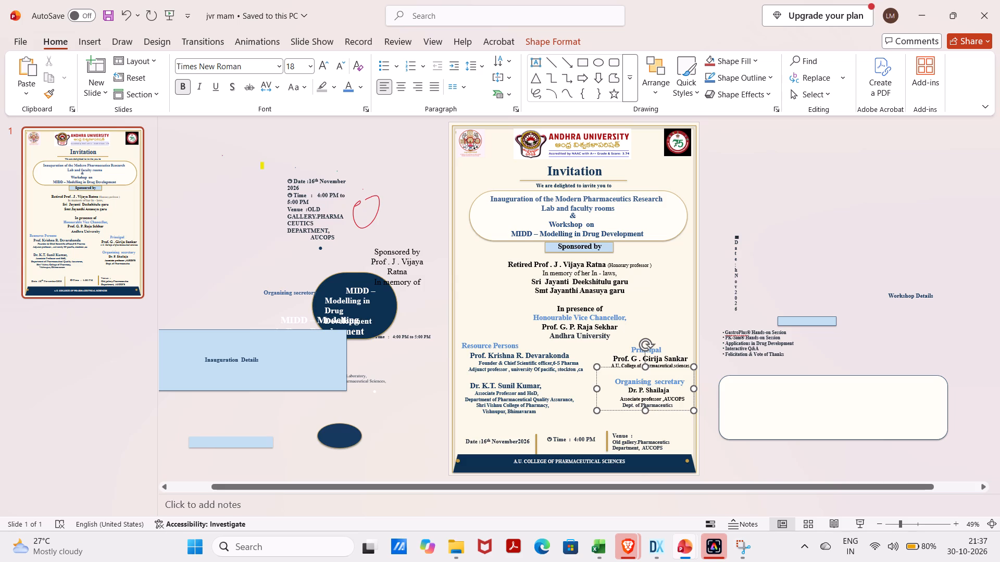
left_click(641, 382)
key("BackSpace")
key("z")
left_click(756, 297)
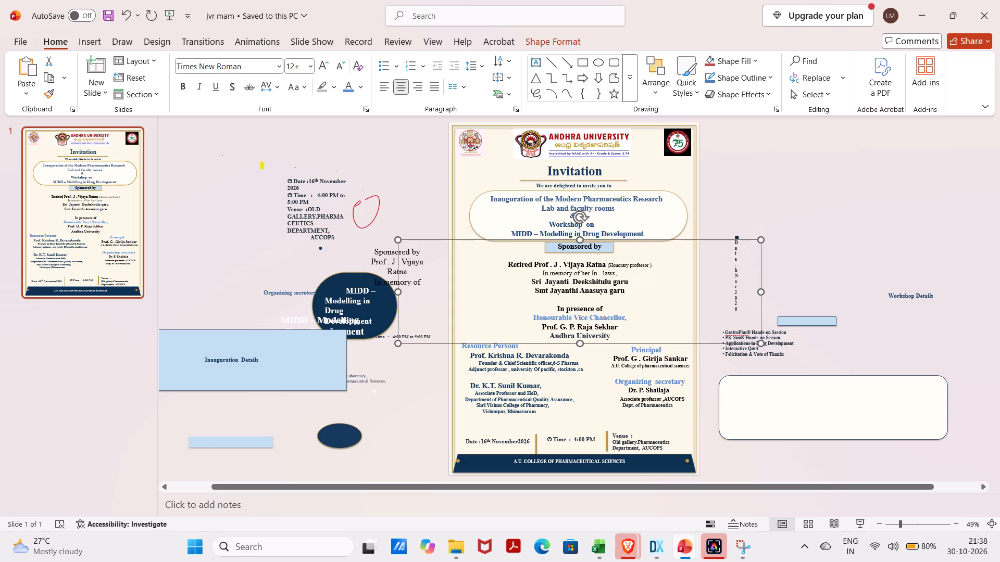
left_click(894, 220)
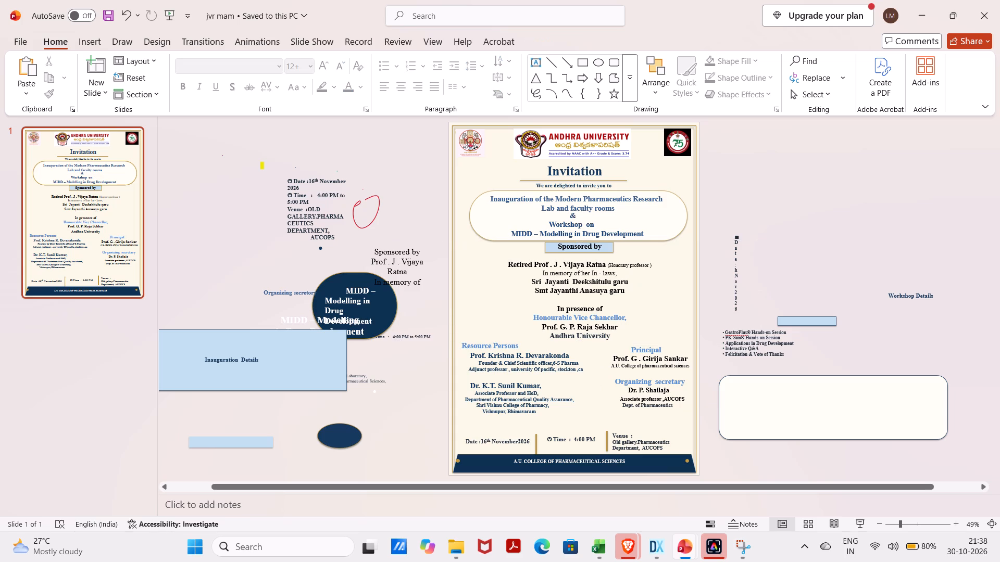
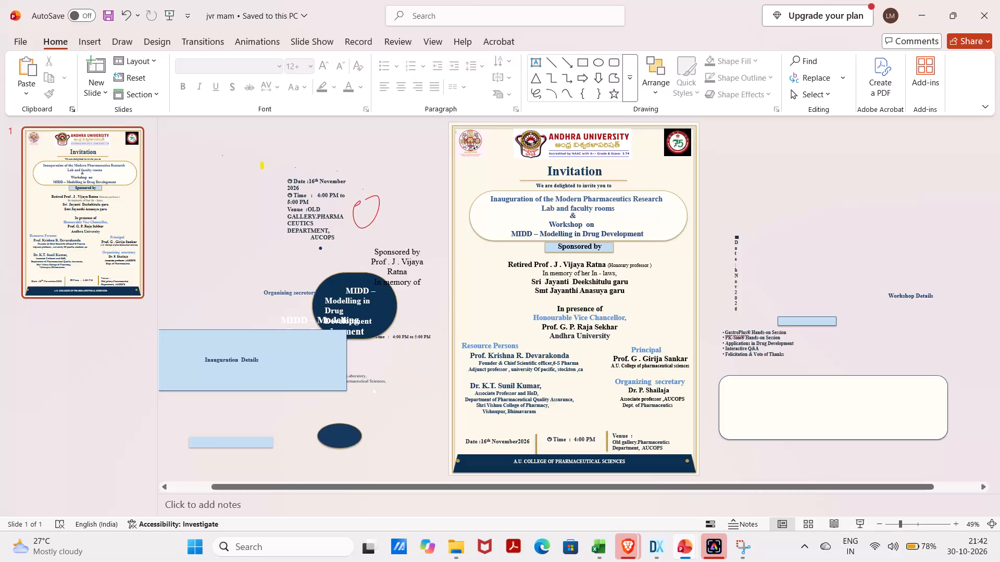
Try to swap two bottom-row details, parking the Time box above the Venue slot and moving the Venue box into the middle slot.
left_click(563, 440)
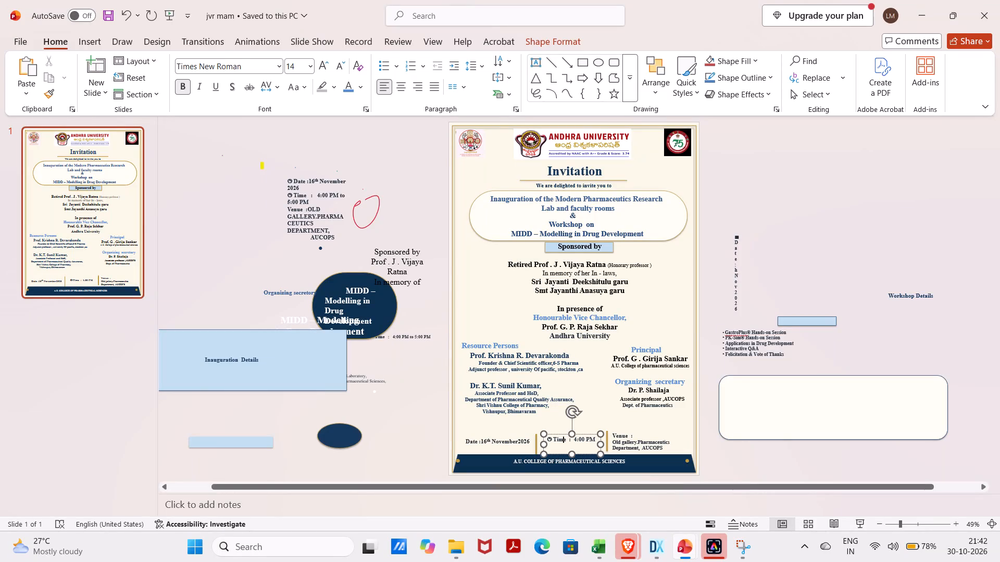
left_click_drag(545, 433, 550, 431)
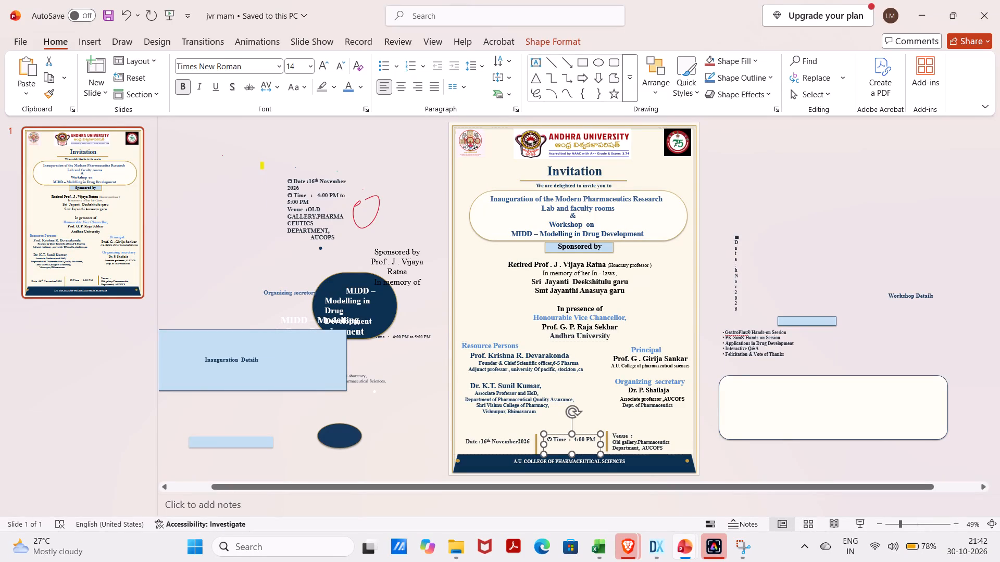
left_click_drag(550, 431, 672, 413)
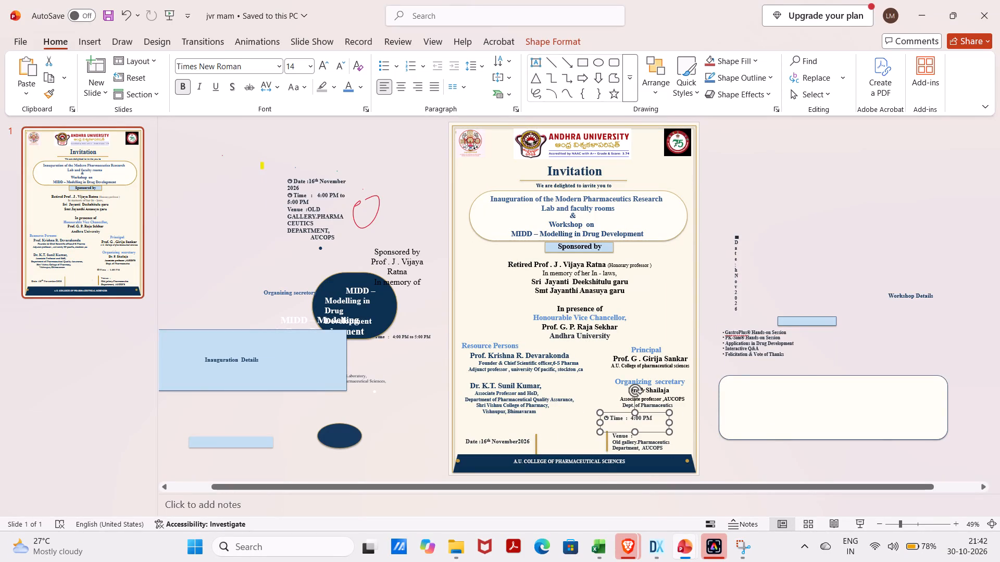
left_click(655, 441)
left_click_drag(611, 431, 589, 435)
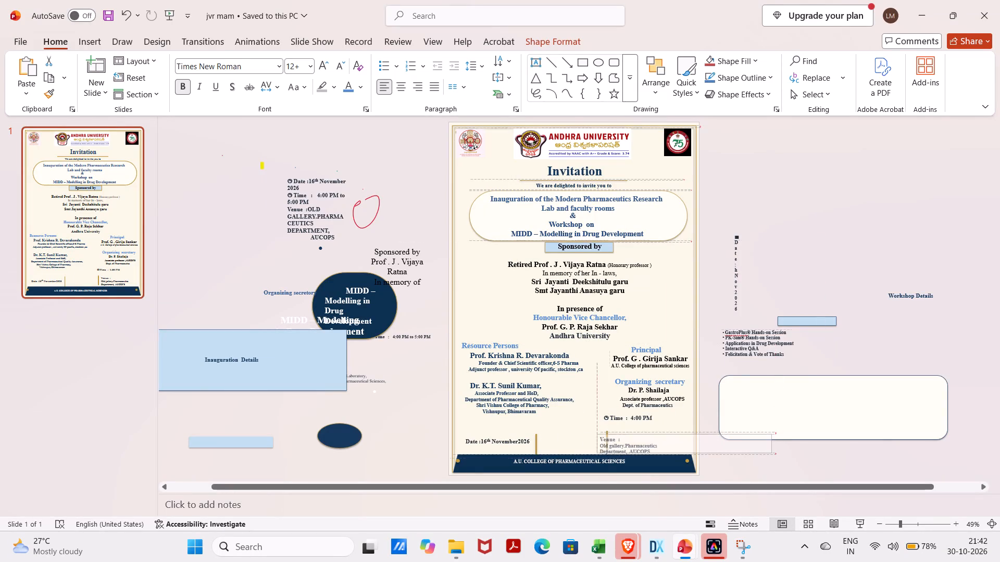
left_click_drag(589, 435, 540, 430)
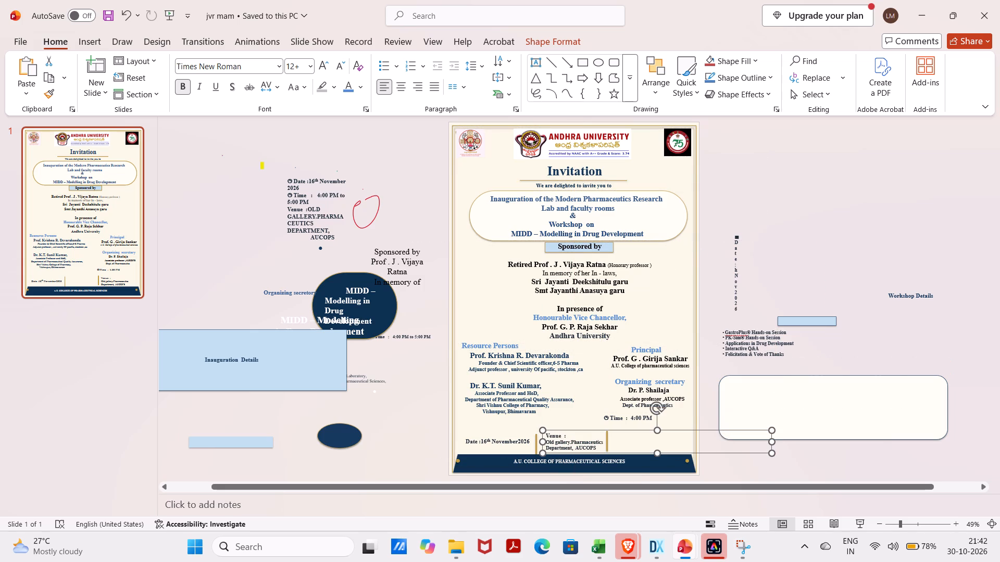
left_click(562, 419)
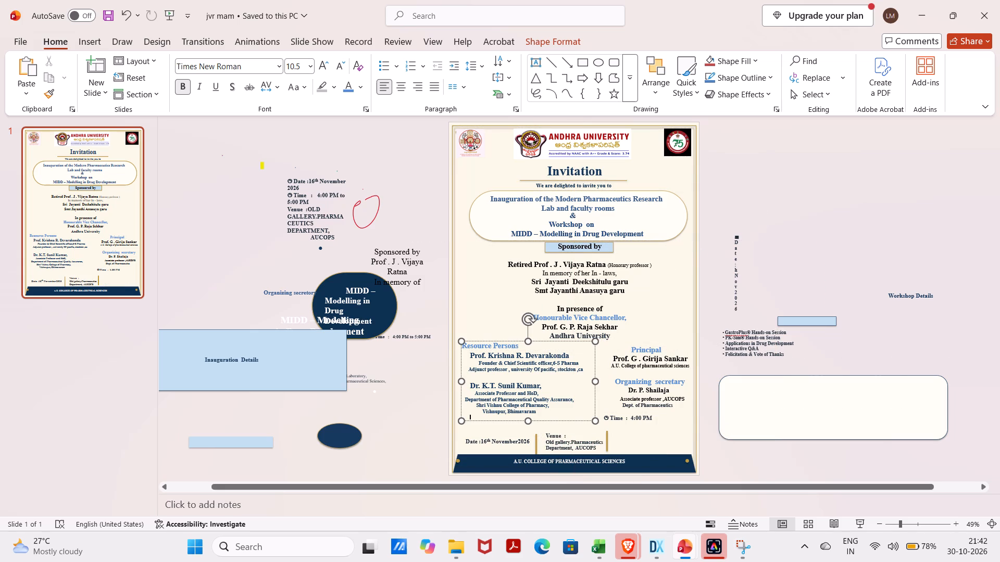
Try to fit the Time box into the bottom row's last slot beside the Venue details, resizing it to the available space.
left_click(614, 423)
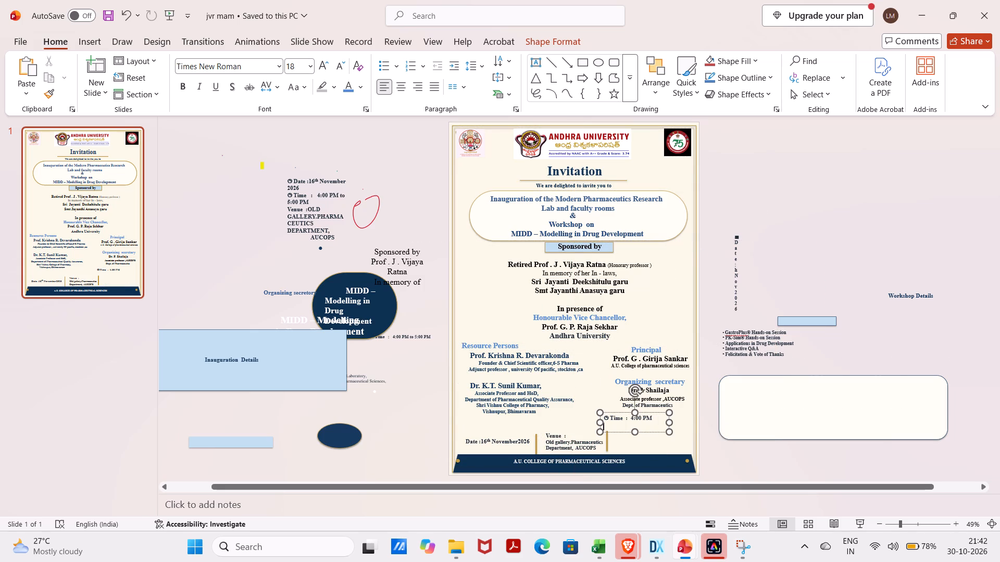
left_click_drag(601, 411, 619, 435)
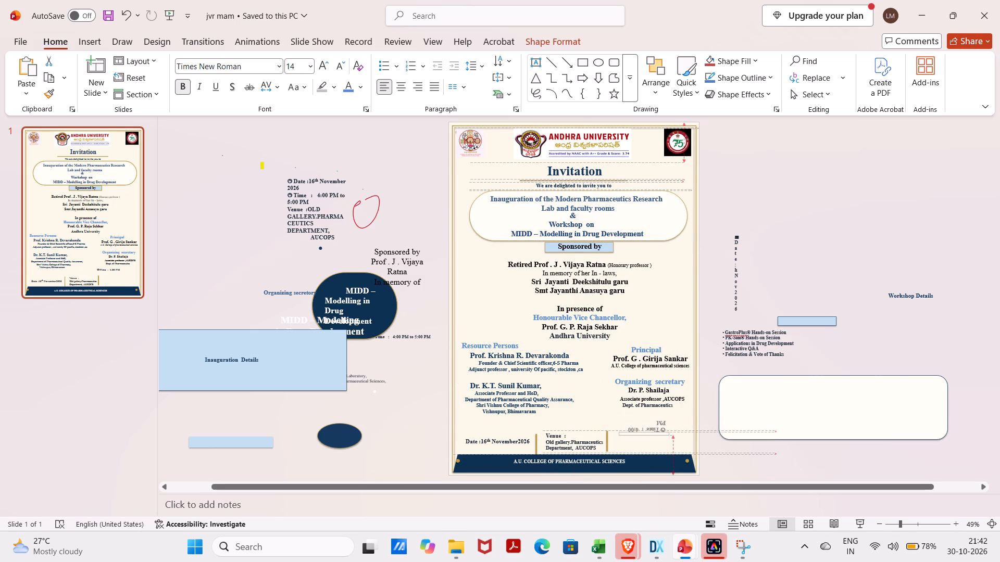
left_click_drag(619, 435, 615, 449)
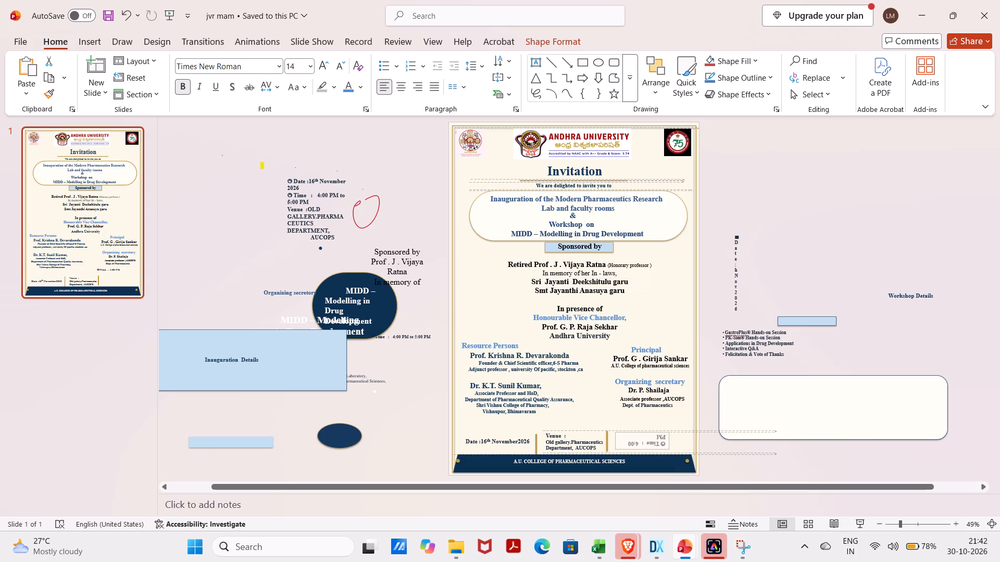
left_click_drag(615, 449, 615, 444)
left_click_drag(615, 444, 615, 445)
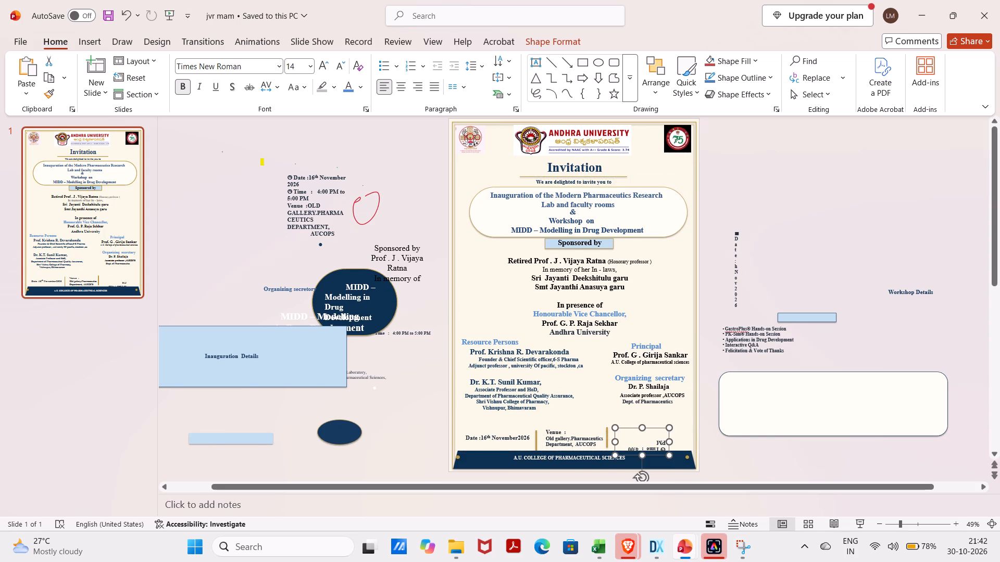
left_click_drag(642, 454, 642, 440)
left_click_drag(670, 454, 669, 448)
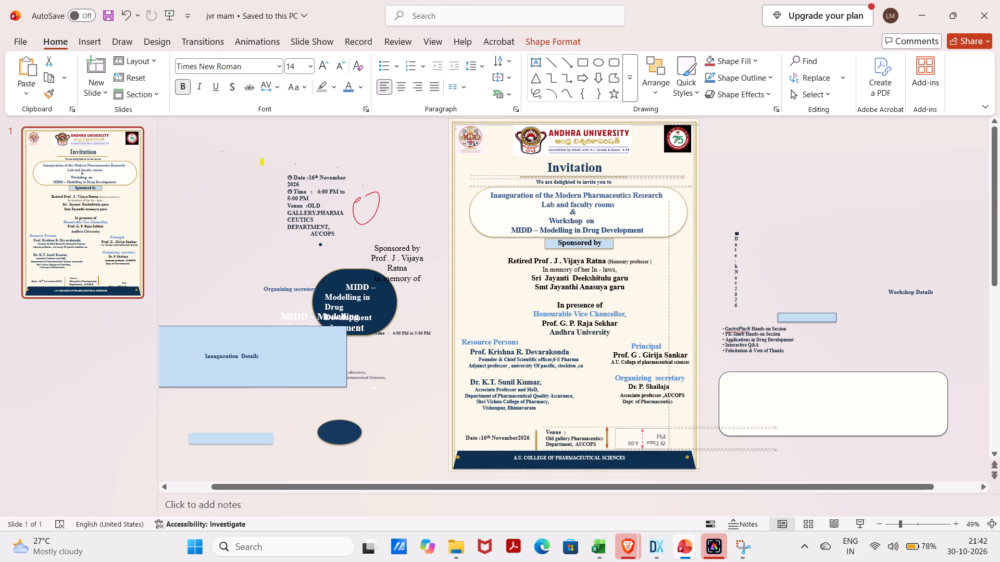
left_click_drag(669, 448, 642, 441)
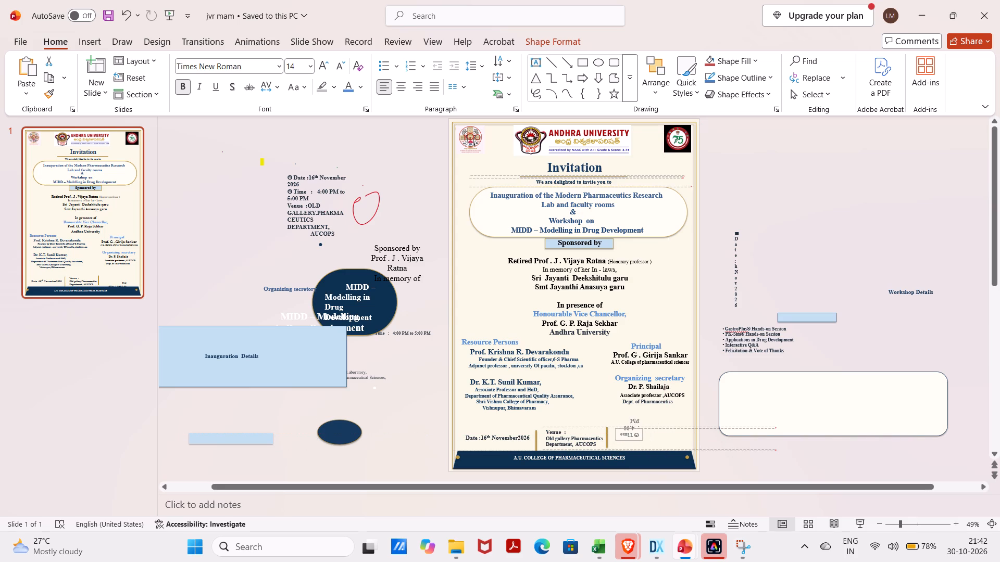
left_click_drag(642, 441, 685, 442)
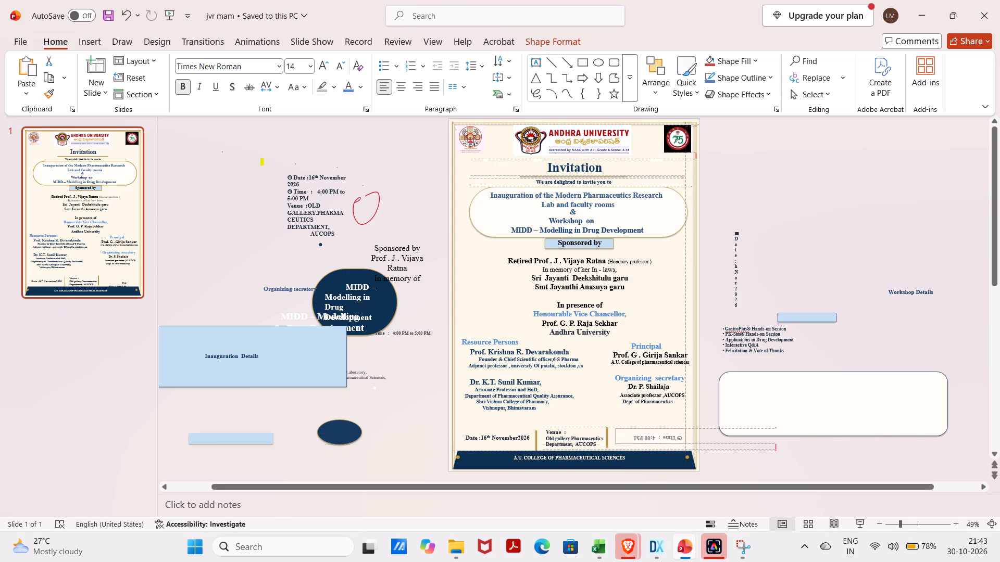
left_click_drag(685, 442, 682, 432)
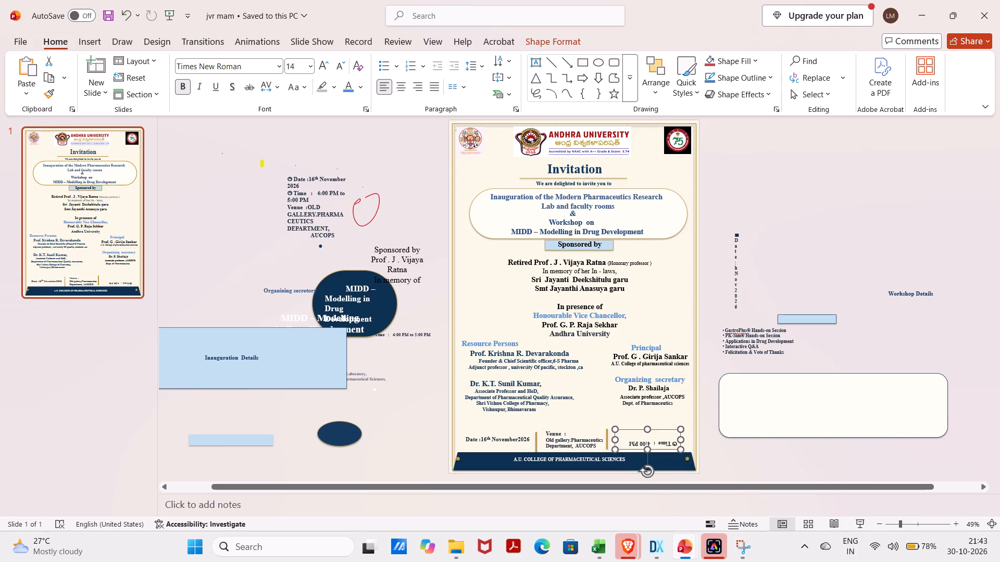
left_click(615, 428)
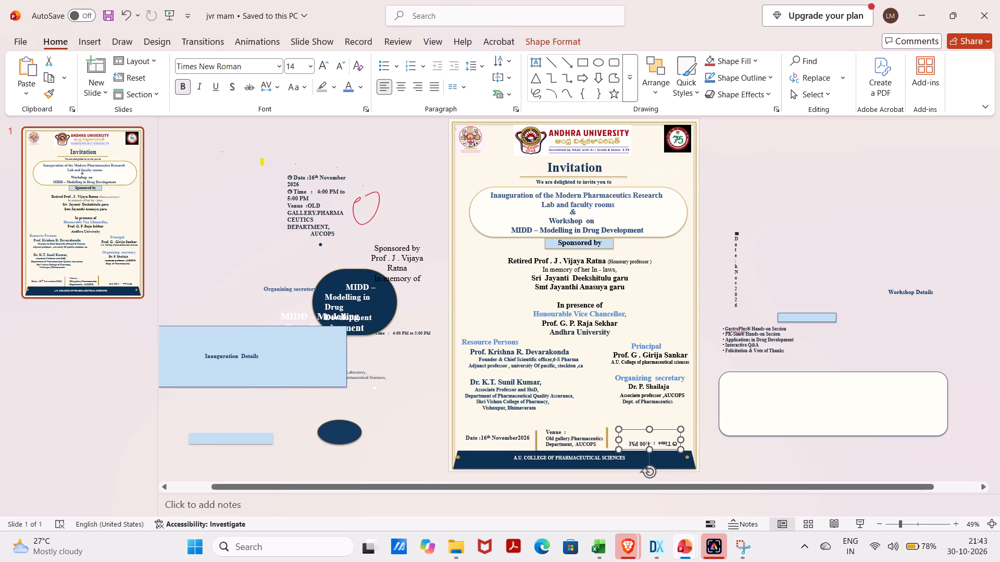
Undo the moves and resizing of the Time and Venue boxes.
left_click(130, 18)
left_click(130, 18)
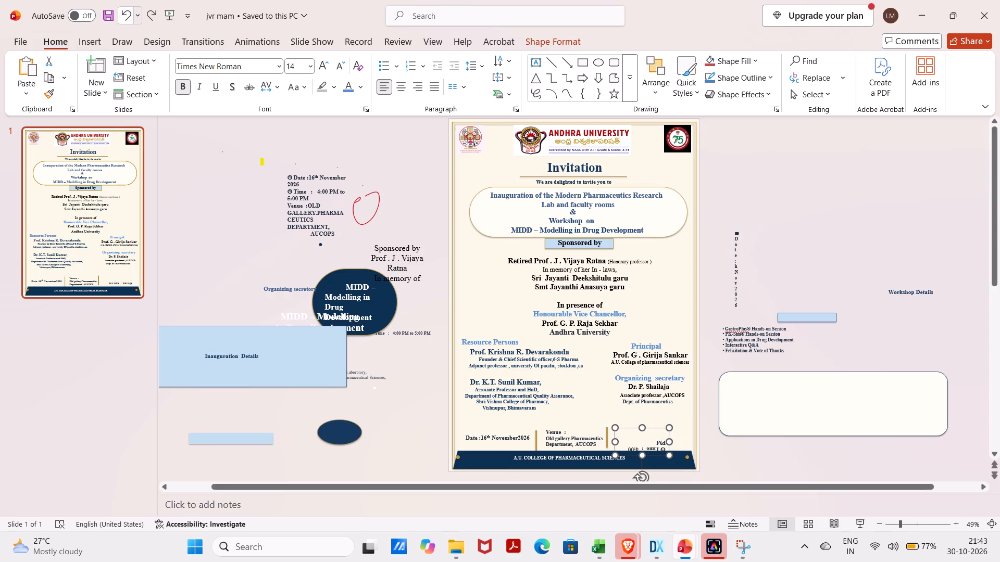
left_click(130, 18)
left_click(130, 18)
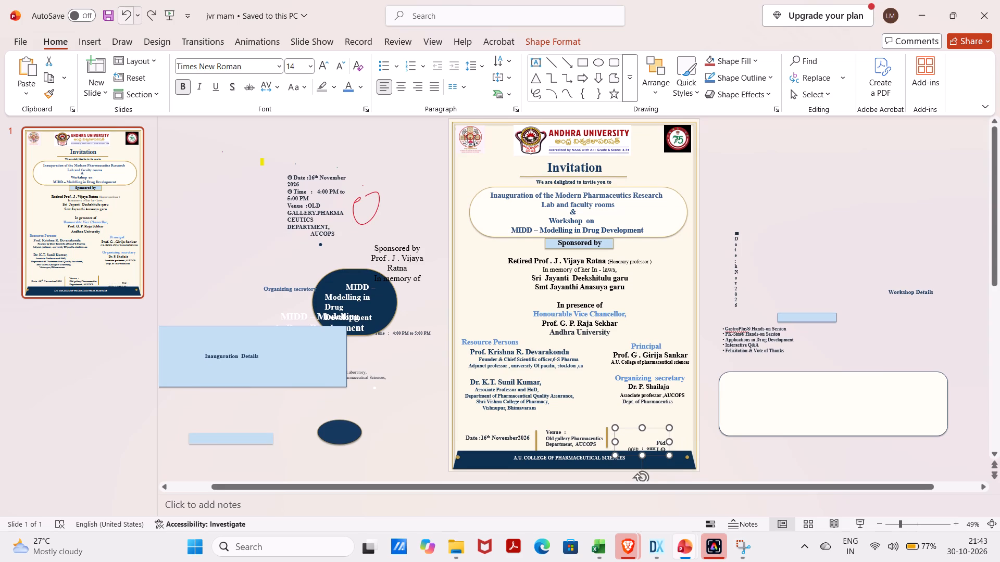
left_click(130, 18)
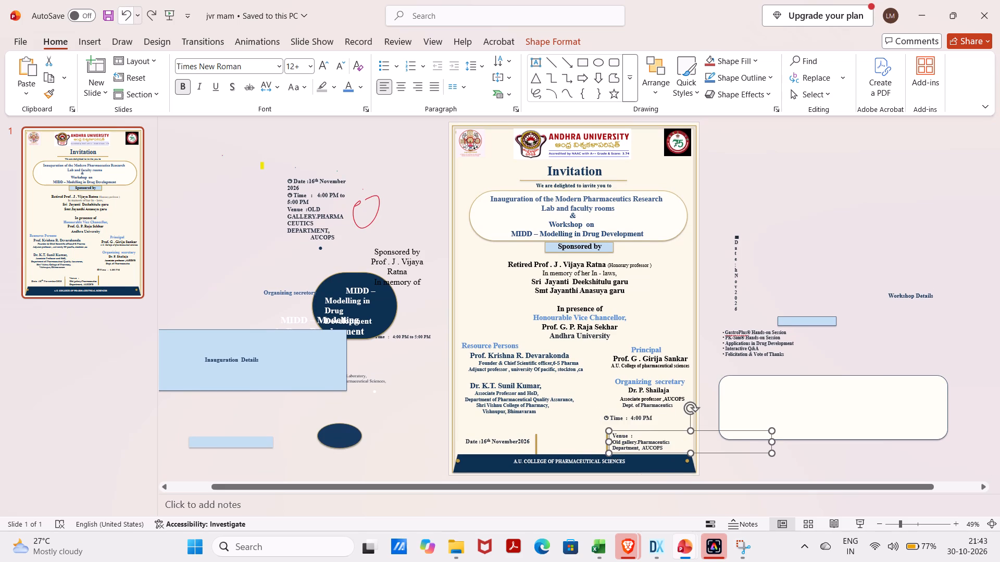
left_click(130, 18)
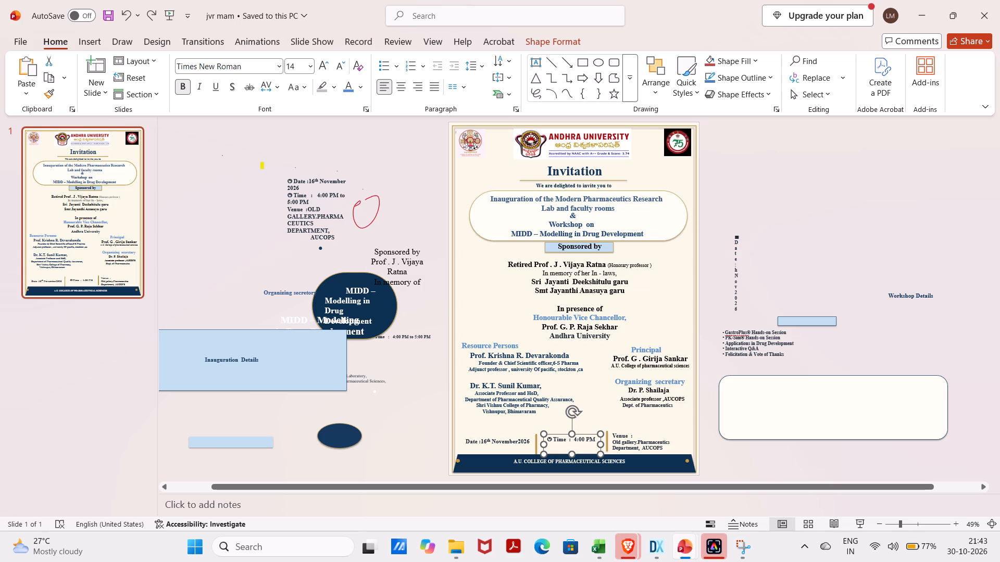
Indent the "Venue :" heading in the bottom row with eight leading spaces.
left_click(616, 431)
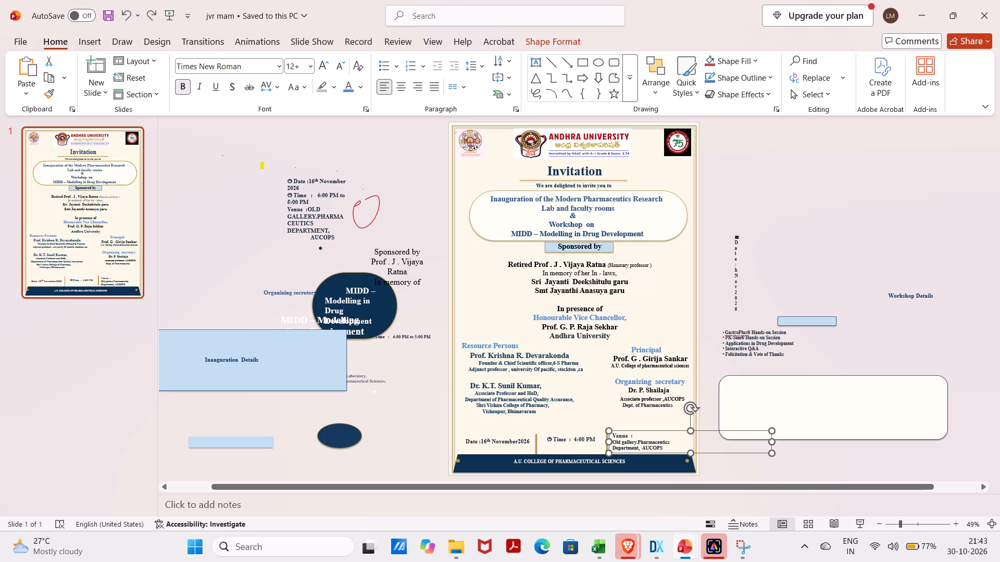
left_click(612, 438)
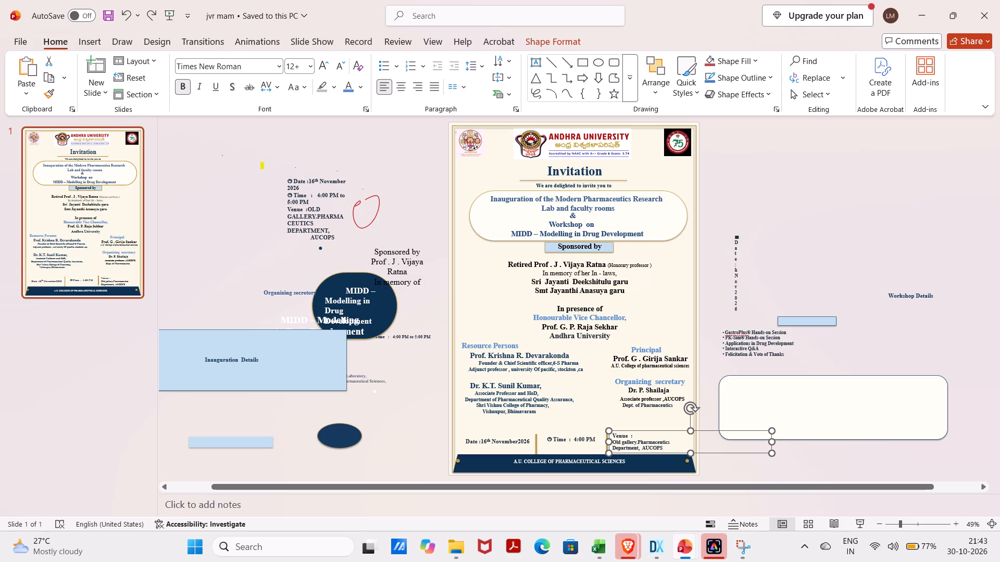
left_click(613, 437)
key("space")
key("space")
key("space")
key("space")
key("space")
key("space")
key("space")
key("space")
Indent the "Resource Persons" heading by adding spaces in front of it.
left_click(463, 349)
key("space")
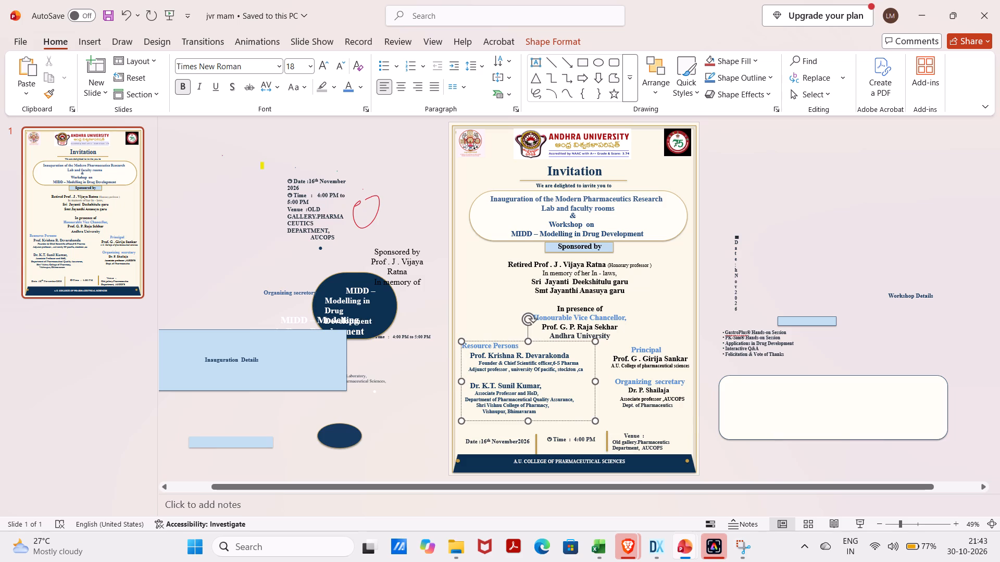
key("space")
key("space")
key("space")
key("Left")
key("Left")
key("Left")
key("space")
key("Left")
key("space")
key("space")
key("space")
key("space")
key("Left")
key("Left")
key("Left")
key("Left")
key("space")
key("space")
Enlarge the Resource Persons text box slightly outward from its upper-left corner so its text shifts towards the slide's edge.
left_click_drag(462, 342, 456, 340)
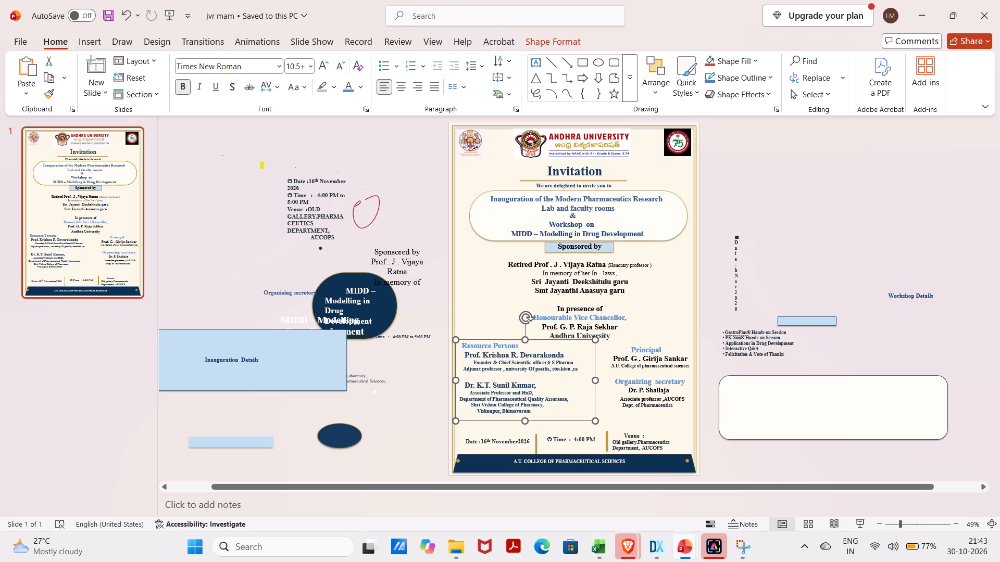
Capitalize the college name under the principal so it reads "Pharmaceutical Sciences".
left_click(644, 371)
left_click(652, 378)
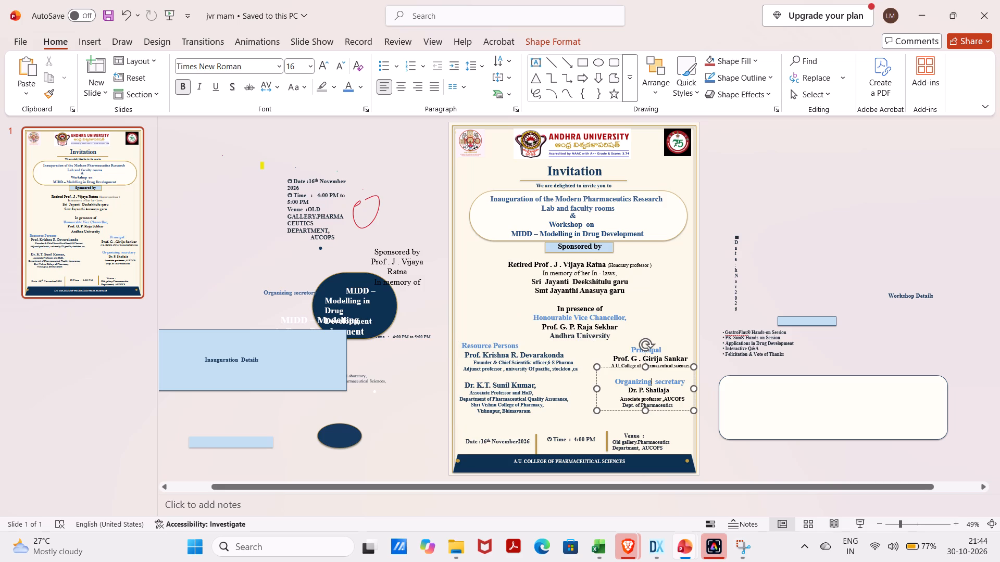
left_click(671, 357)
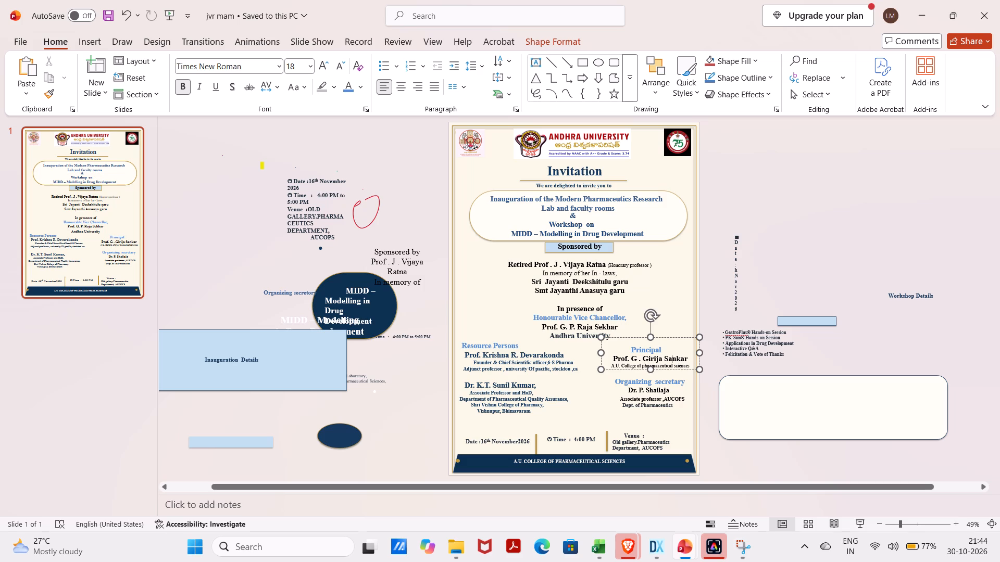
left_click(645, 366)
key("p")
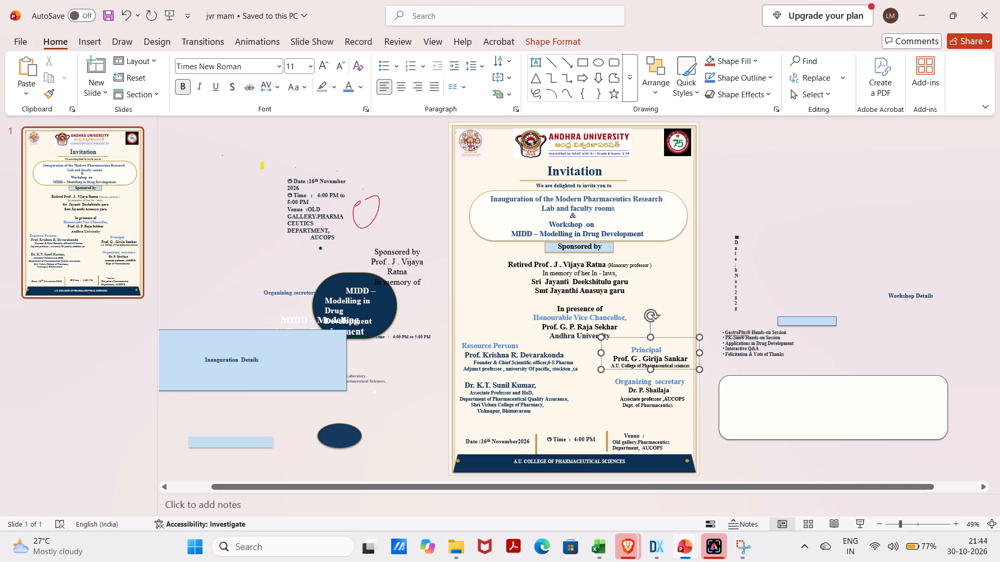
left_click(676, 367)
key("BackSpace")
key("s")
Capitalize "Professor" in the organizing secretary's designation "Associate Professor ,AUCOPS".
left_click(645, 401)
key("BackSpace")
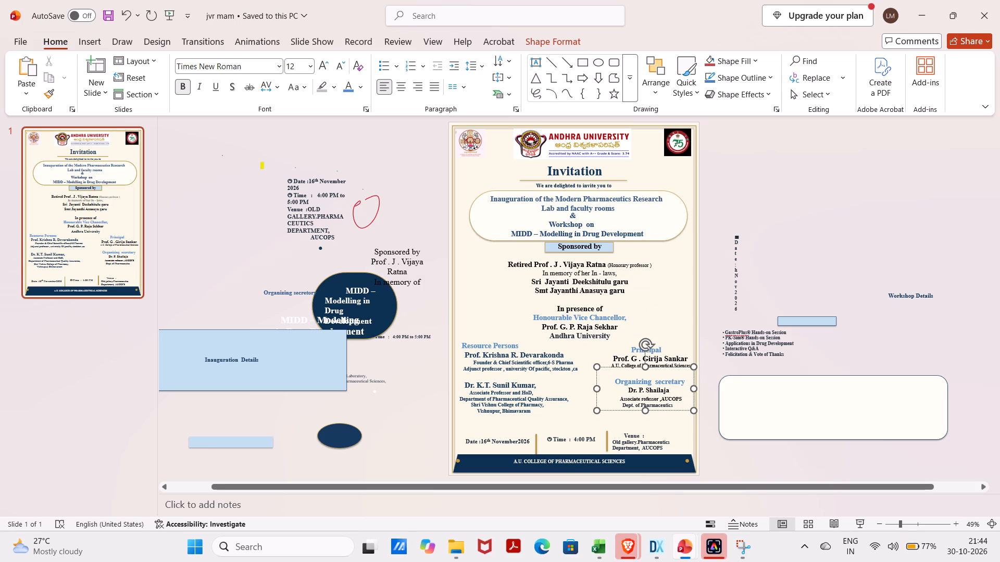
key("p")
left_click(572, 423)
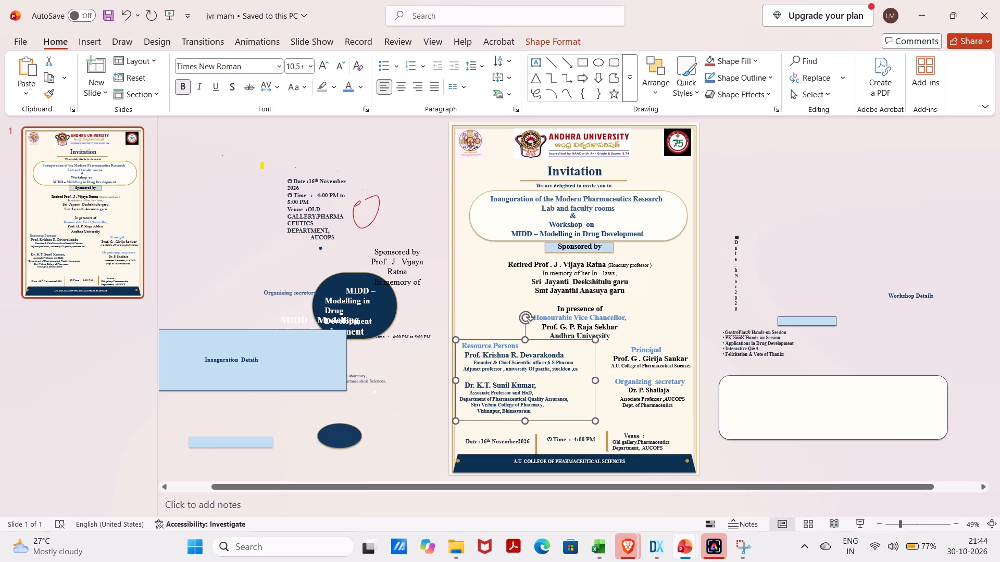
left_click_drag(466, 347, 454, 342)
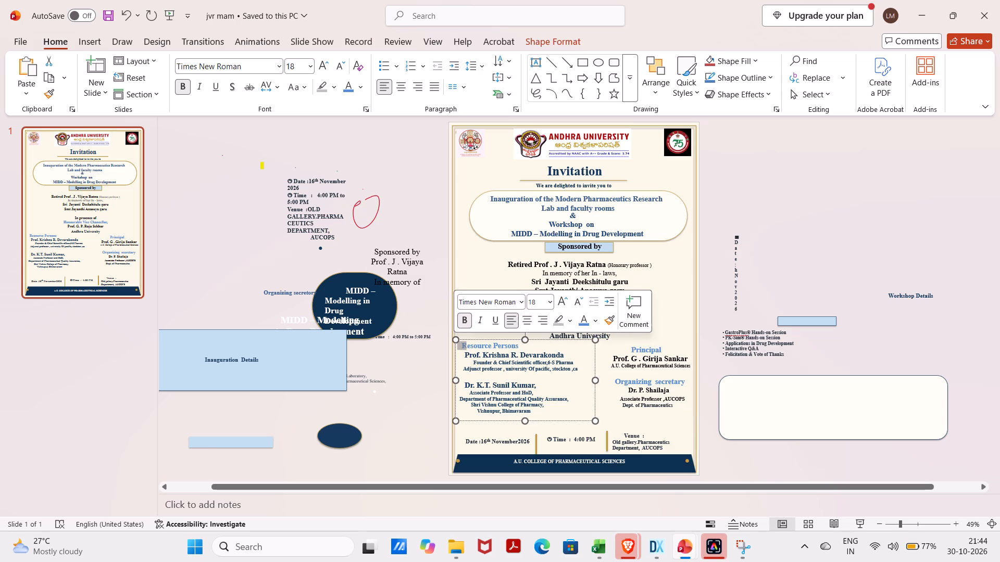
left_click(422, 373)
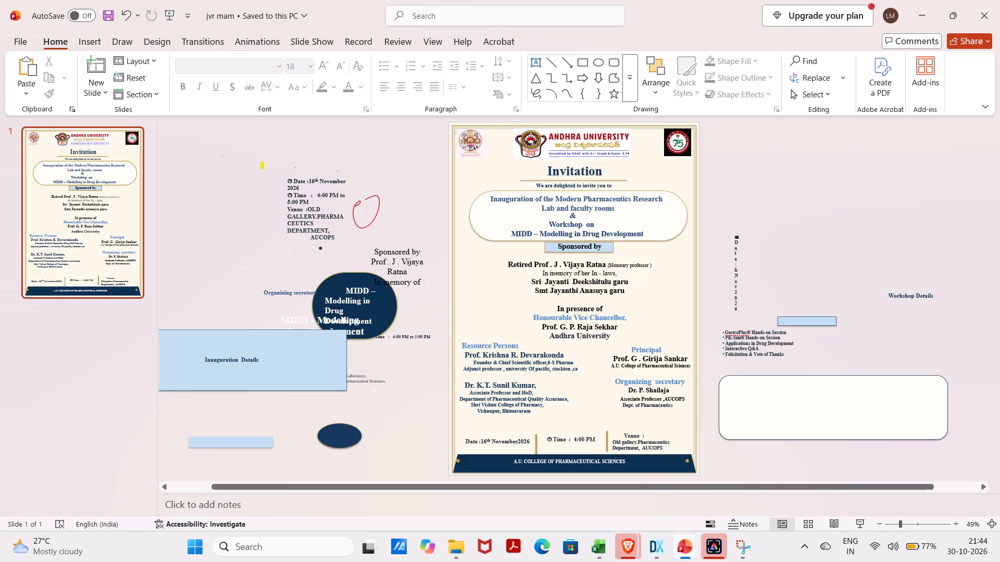
Edit the first resource person's affiliation line so it reads "university of pacific, stockton ,california".
left_click(533, 372)
key("BackSpace")
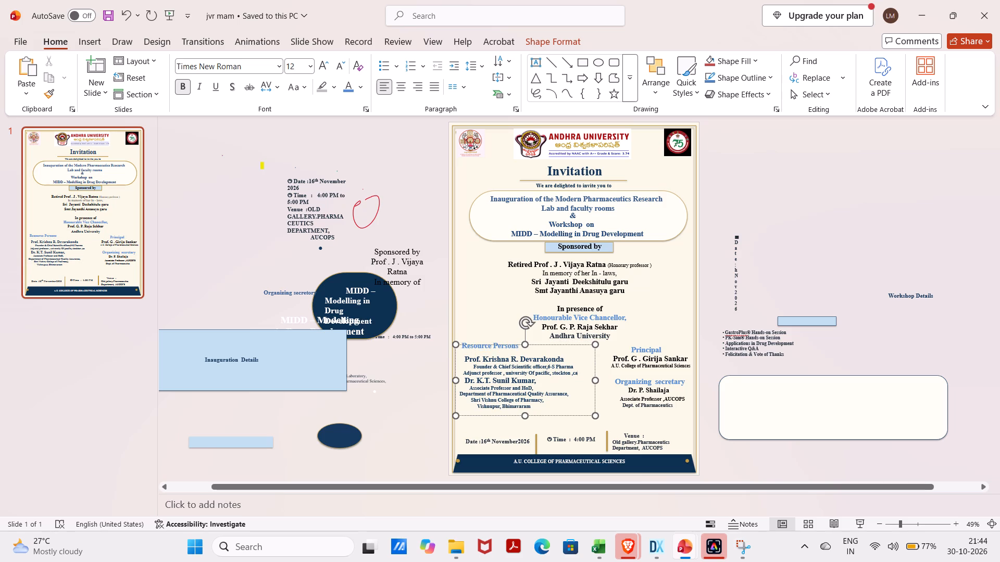
left_click(532, 374)
key("BackSpace")
key("o")
left_click(577, 375)
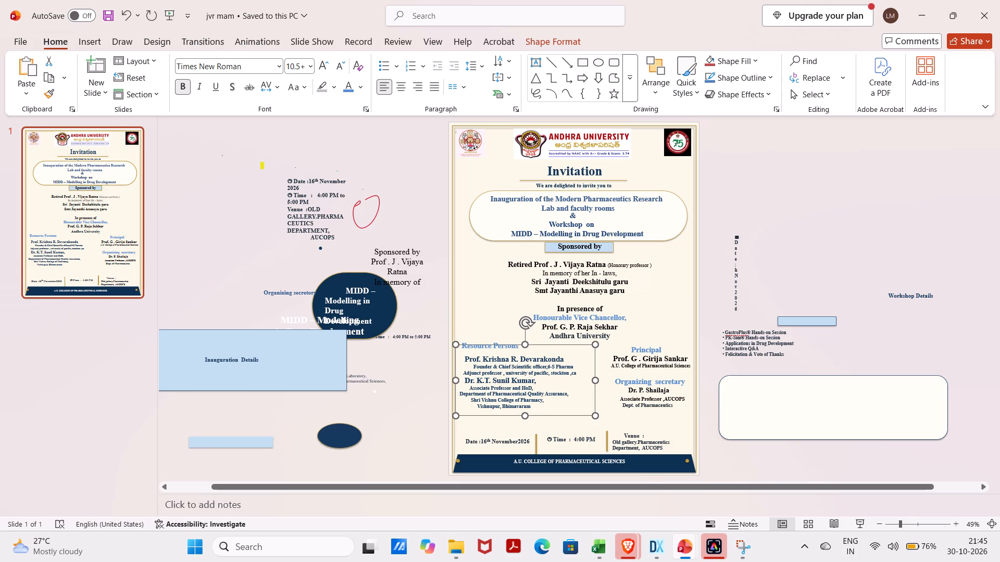
left_click(577, 374)
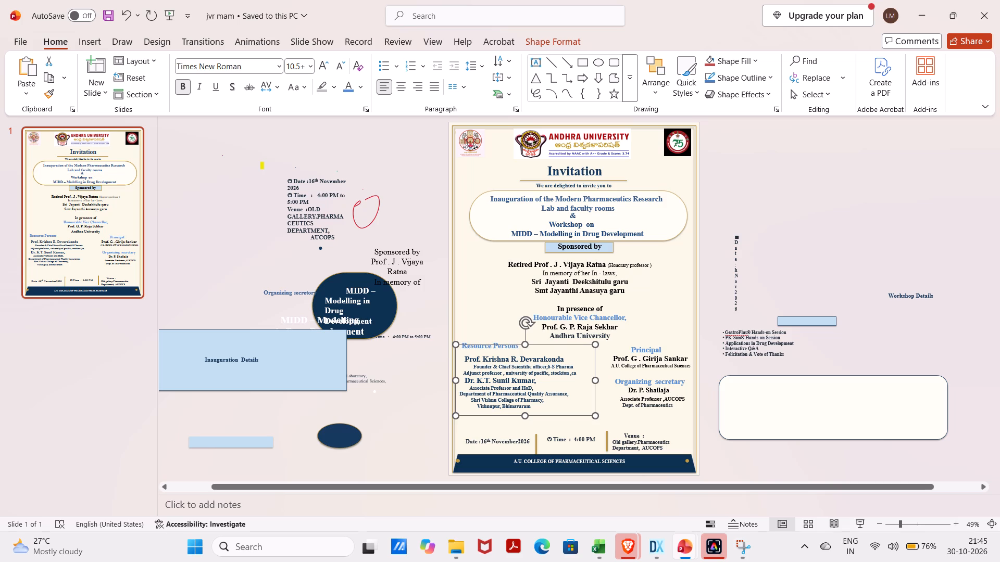
left_click(575, 375)
type("lifornia")
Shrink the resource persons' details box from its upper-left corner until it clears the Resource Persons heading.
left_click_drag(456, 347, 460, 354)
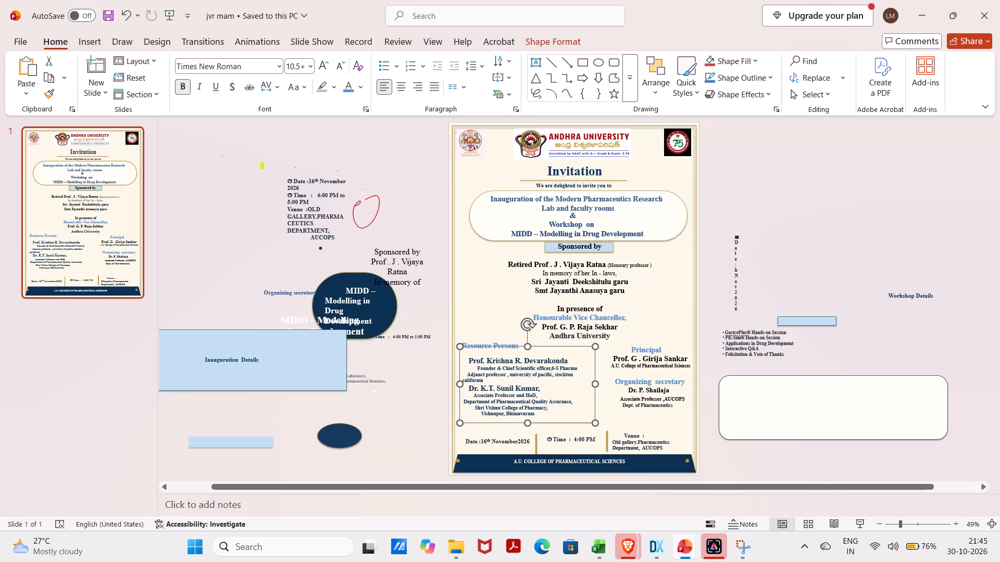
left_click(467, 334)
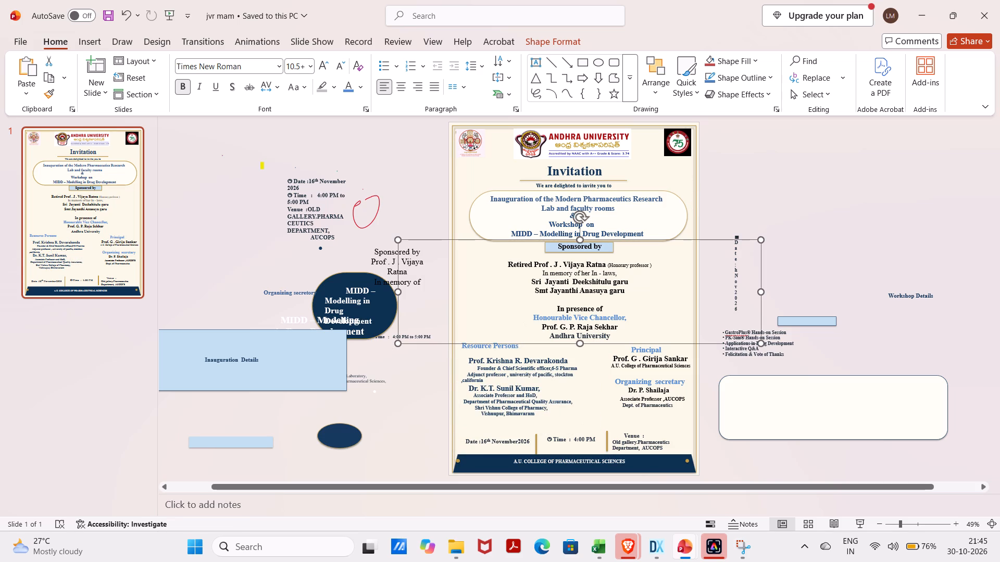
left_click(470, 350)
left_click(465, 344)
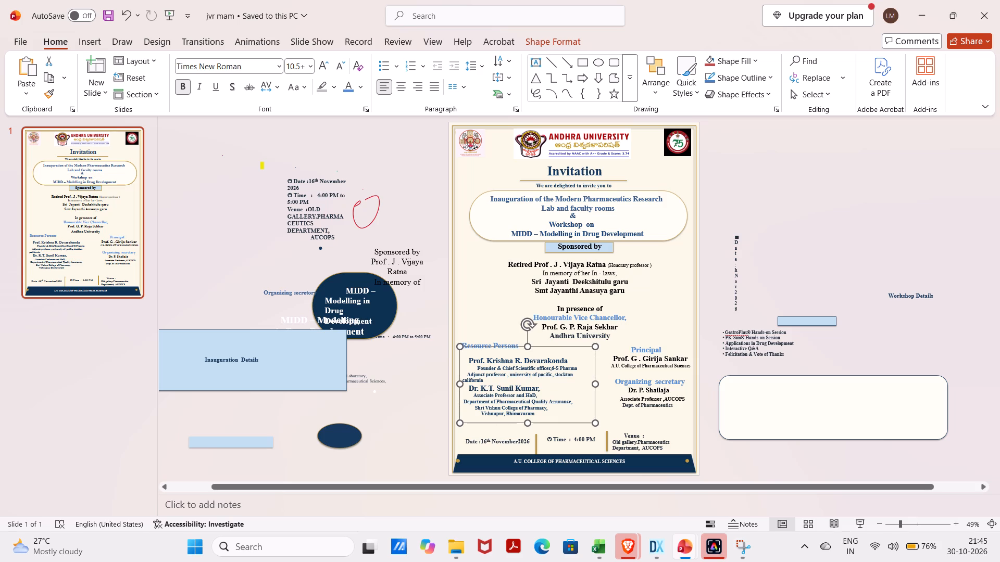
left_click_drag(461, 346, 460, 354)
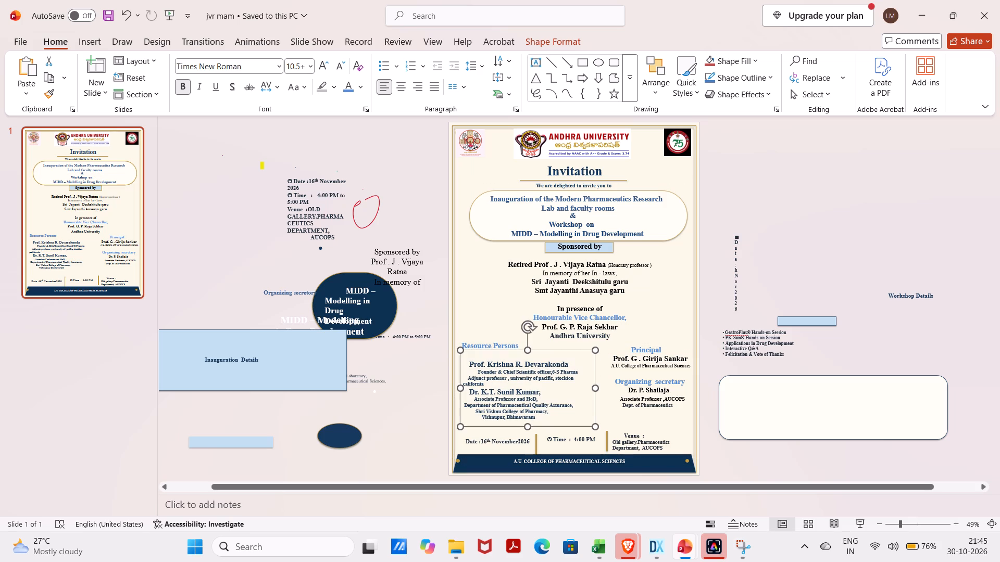
Narrow the Resource Persons heading box from its upper-left corner so the heading shifts inward over the names.
left_click(467, 348)
left_click(468, 342)
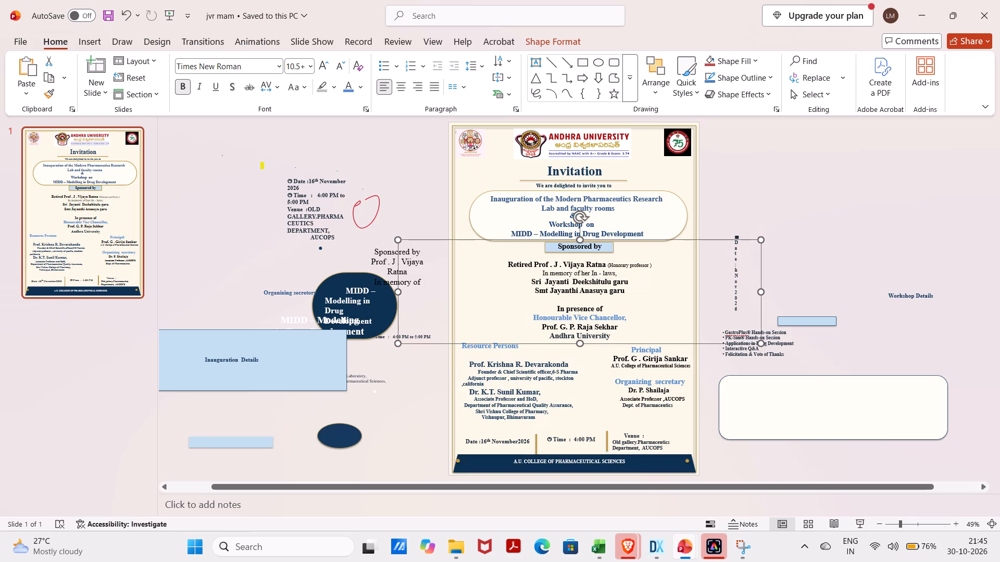
left_click(463, 348)
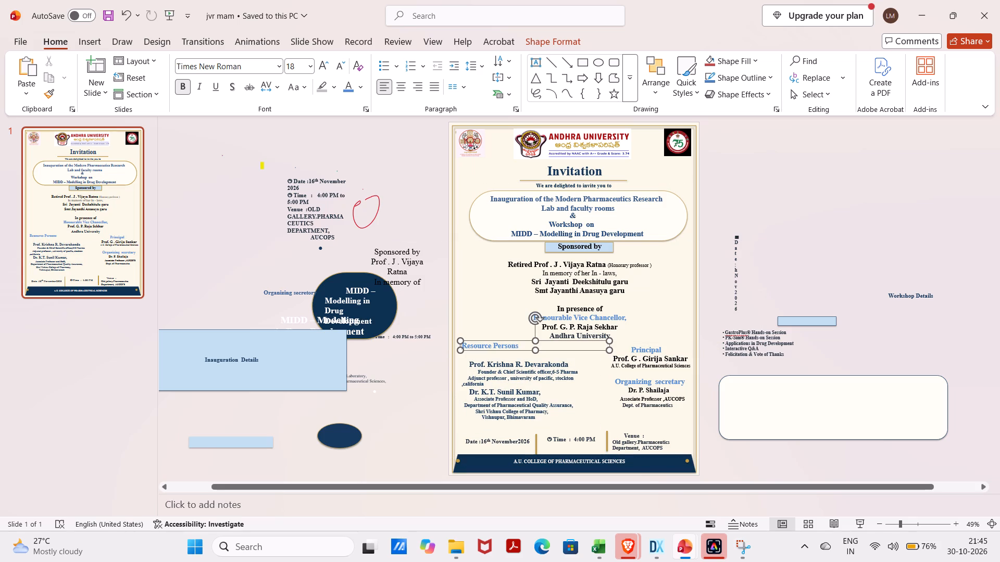
left_click_drag(460, 342, 474, 343)
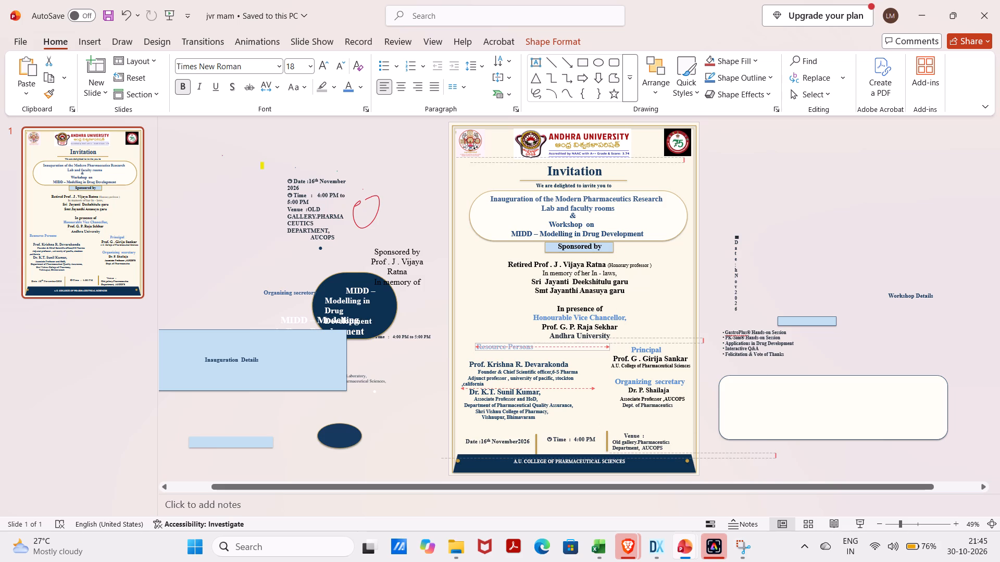
left_click_drag(474, 343, 479, 344)
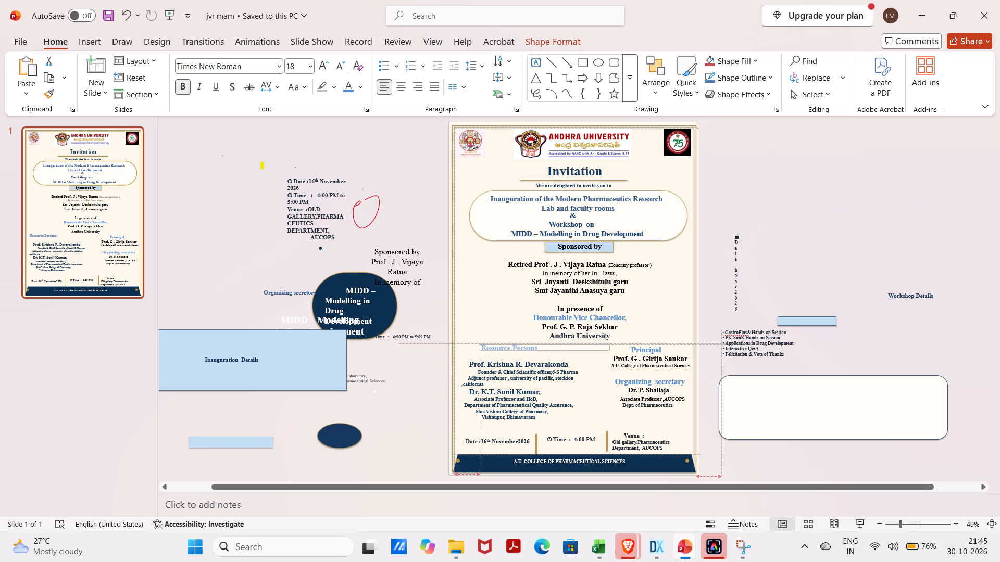
left_click_drag(479, 344, 478, 344)
Enlarge the resource persons' details box outward from its upper-left corner so the california affiliation fits on one line.
left_click(475, 367)
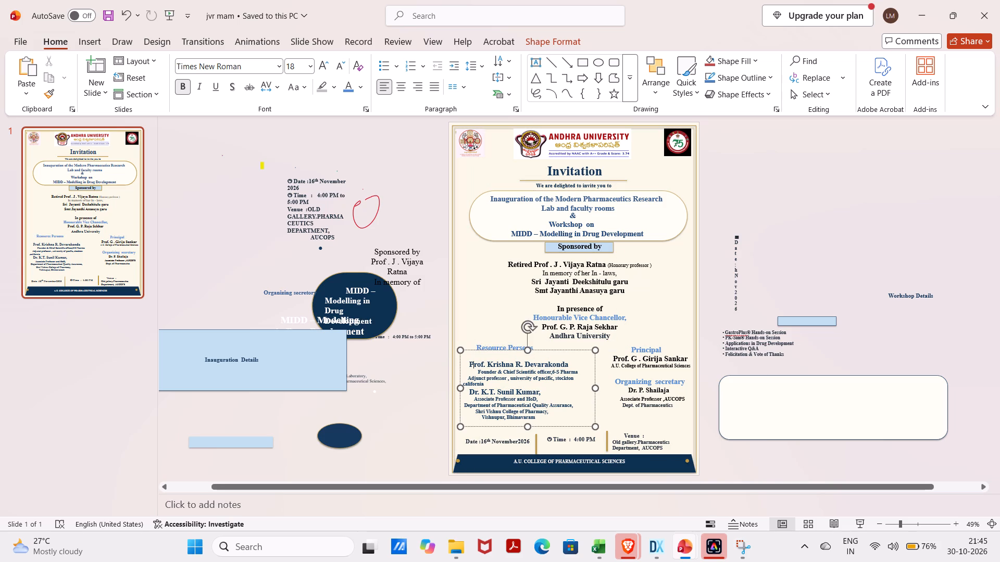
left_click_drag(460, 351, 454, 341)
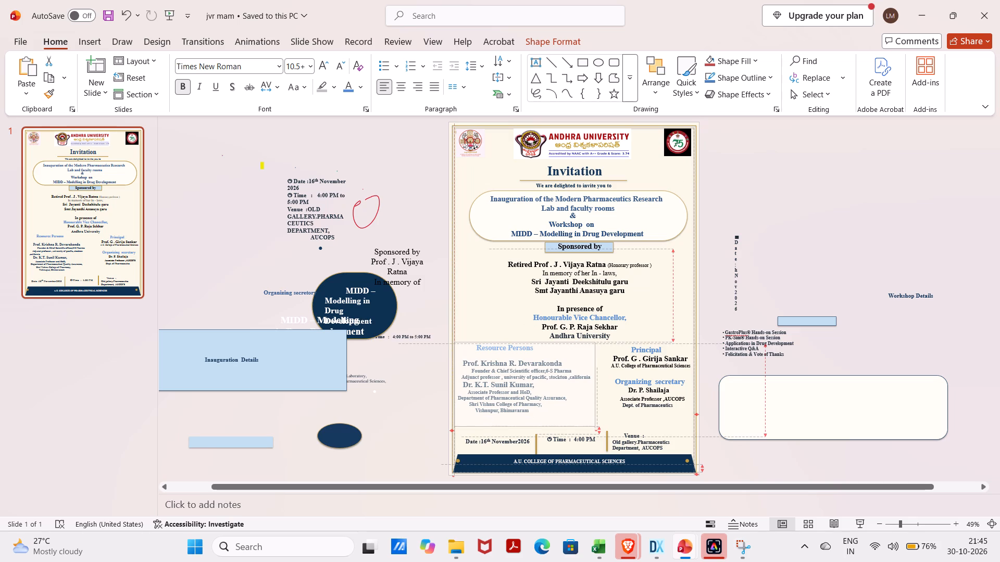
left_click_drag(454, 341, 454, 336)
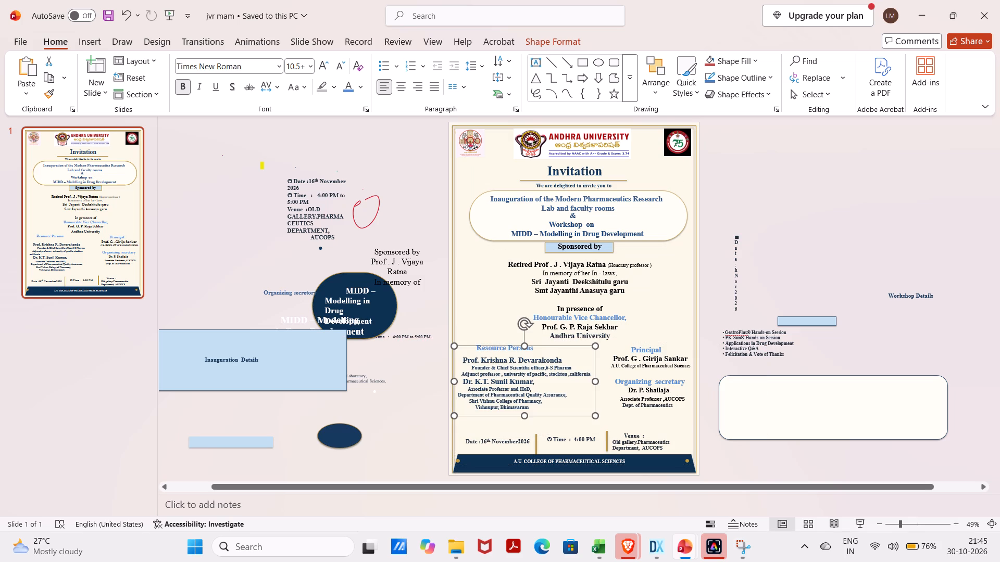
left_click(431, 439)
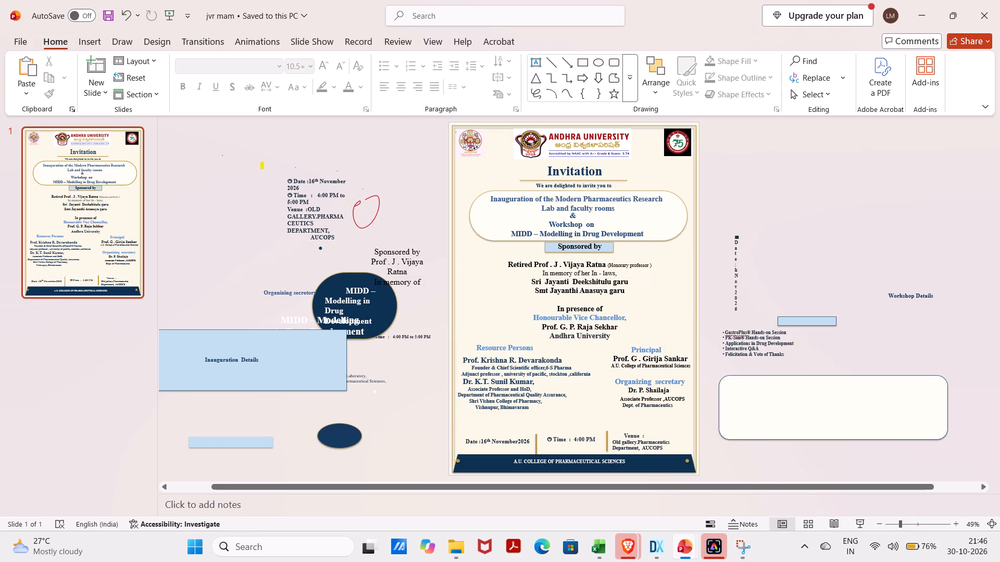
Insert a blank line above the second resource person's name and indent the name with seven leading spaces.
left_click(461, 380)
key("Return")
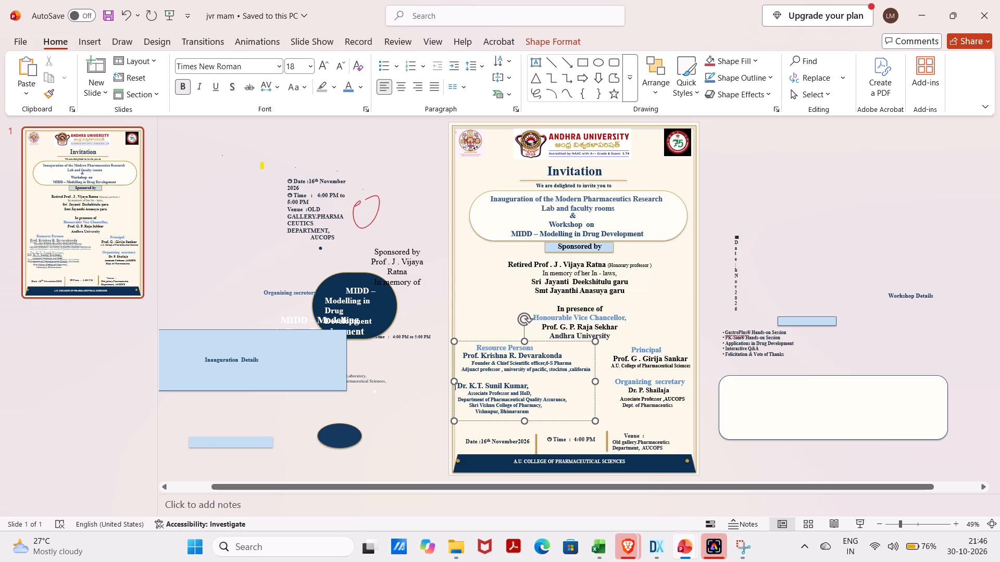
key("BackSpace")
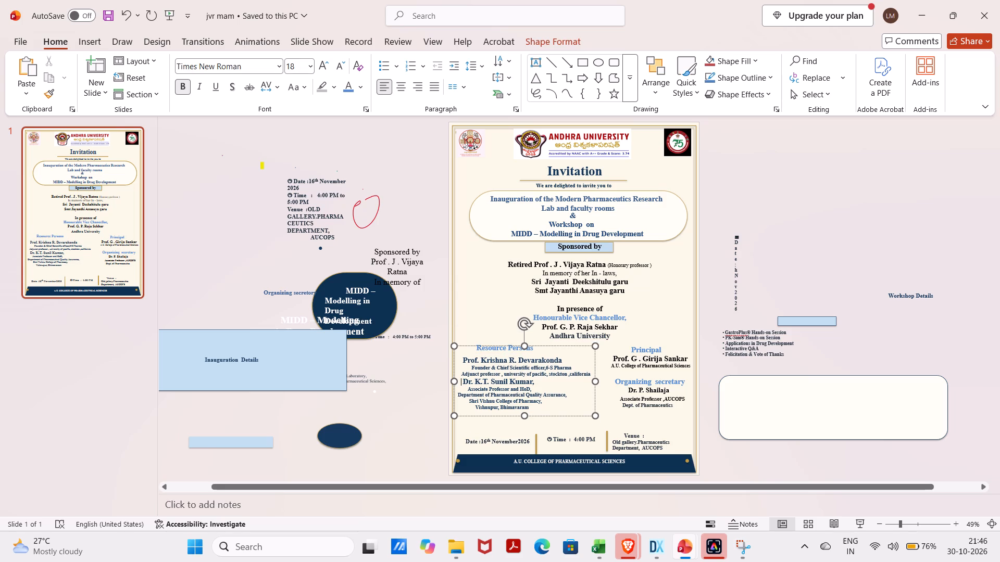
key("Return")
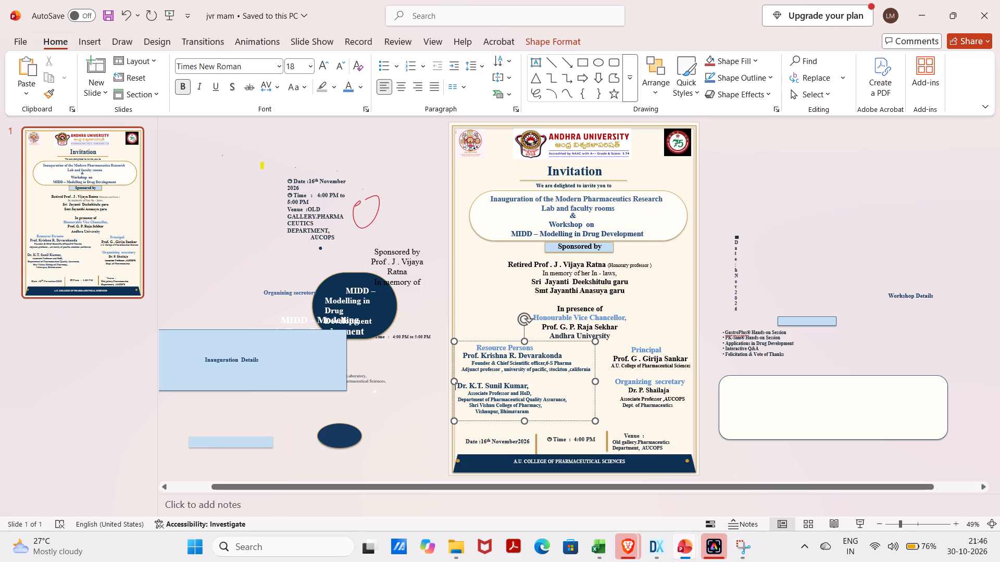
key("space")
key("space")
key("space")
key("space")
key("space")
key("space")
key("space")
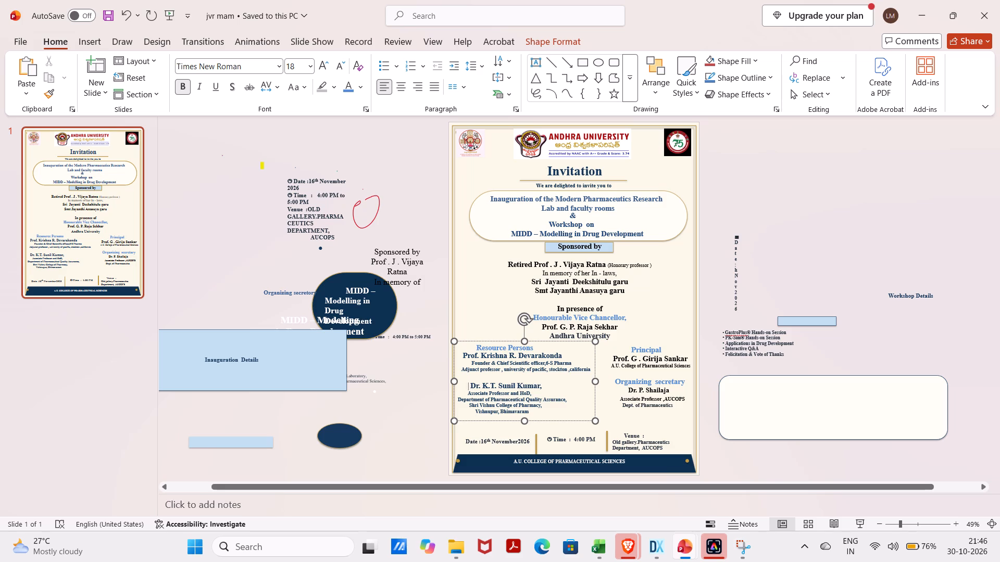
Adjust the leading spaces before the second resource person's name so its indent ends up one space shorter.
key("space")
key("BackSpace")
key("BackSpace")
key("BackSpace")
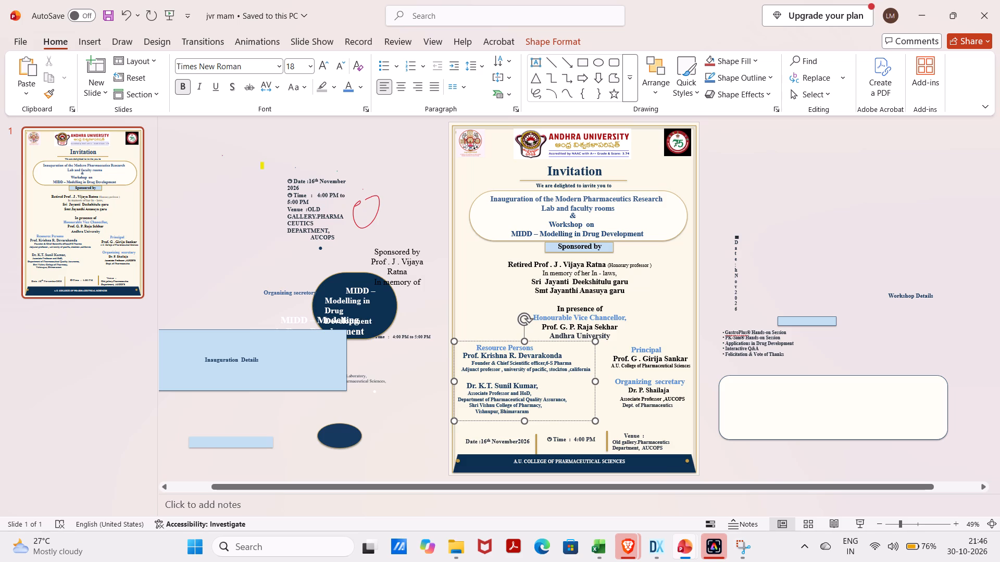
left_click(467, 389)
key("BackSpace")
left_click(463, 389)
key("space")
key("space")
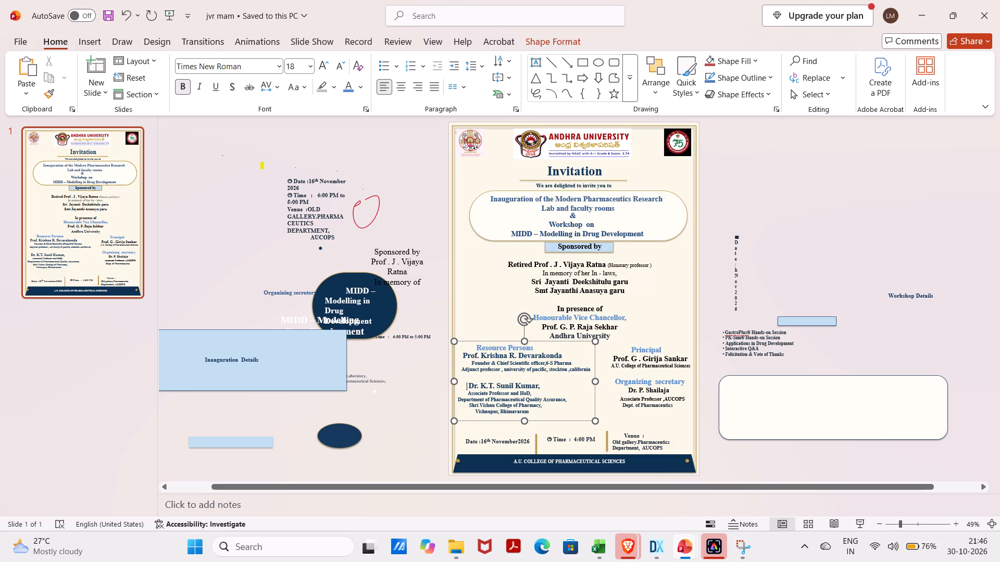
Adjust the leading spaces before the first resource person's name so it is indented by one extra space.
left_click(461, 354)
key("space")
key("space")
key("space")
key("space")
key("space")
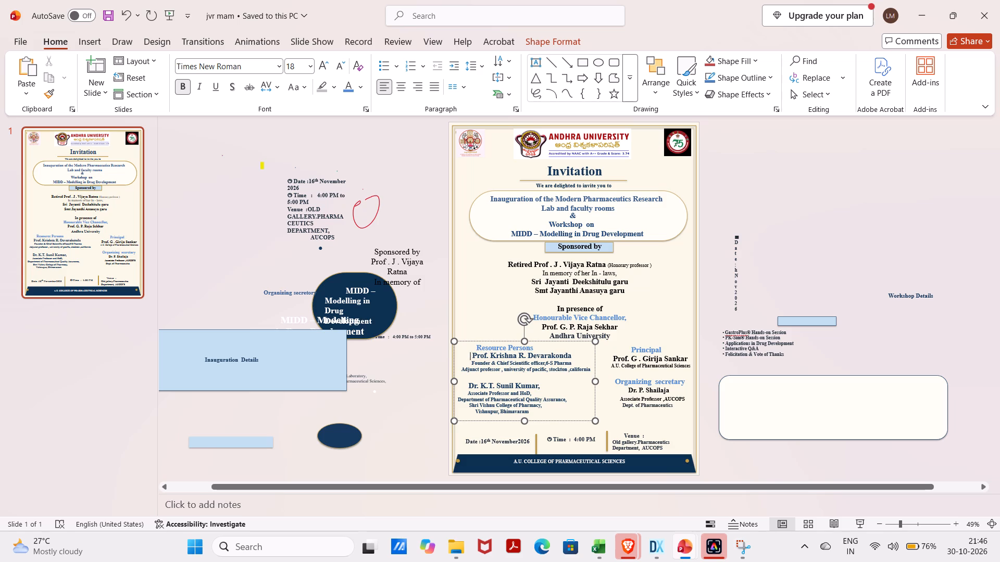
key("space")
key("space")
key("BackSpace")
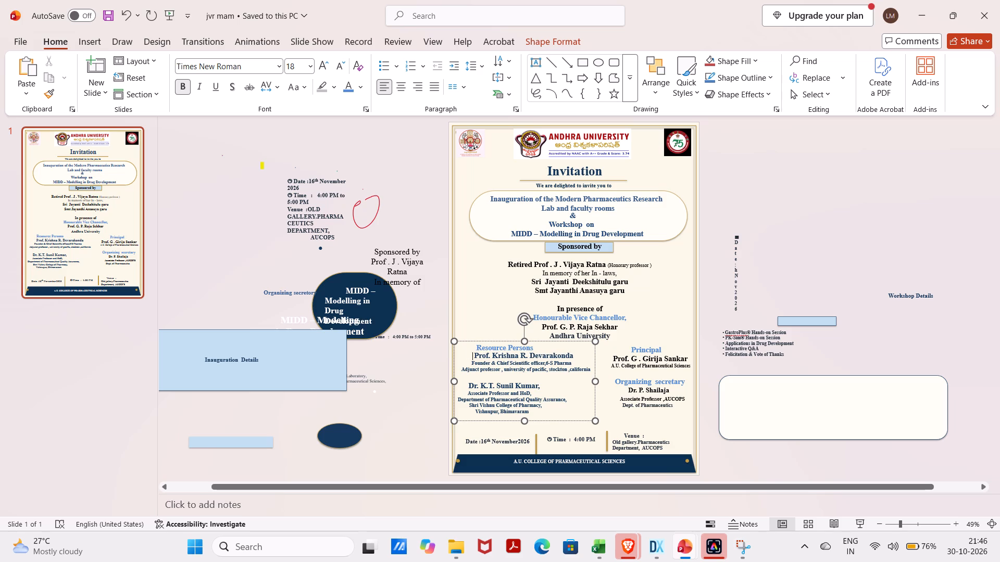
key("BackSpace")
key("BackSpace")
key("BackSpace")
key("BackSpace")
key("BackSpace")
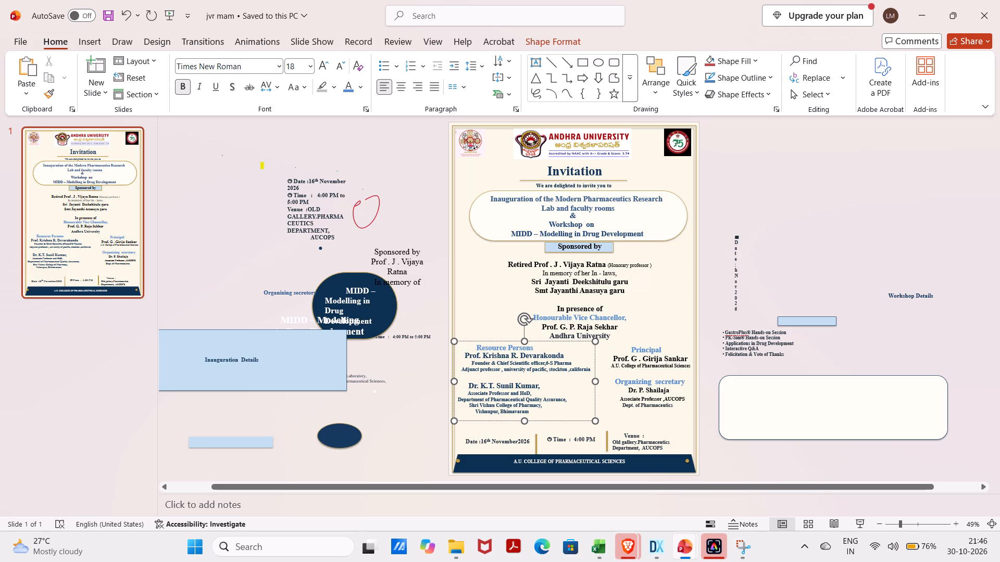
Center the second resource person's affiliation lines, from Associate Professor and HoD through Vishnupur, Bhimavaram.
left_click(470, 364)
left_click_drag(468, 394, 502, 412)
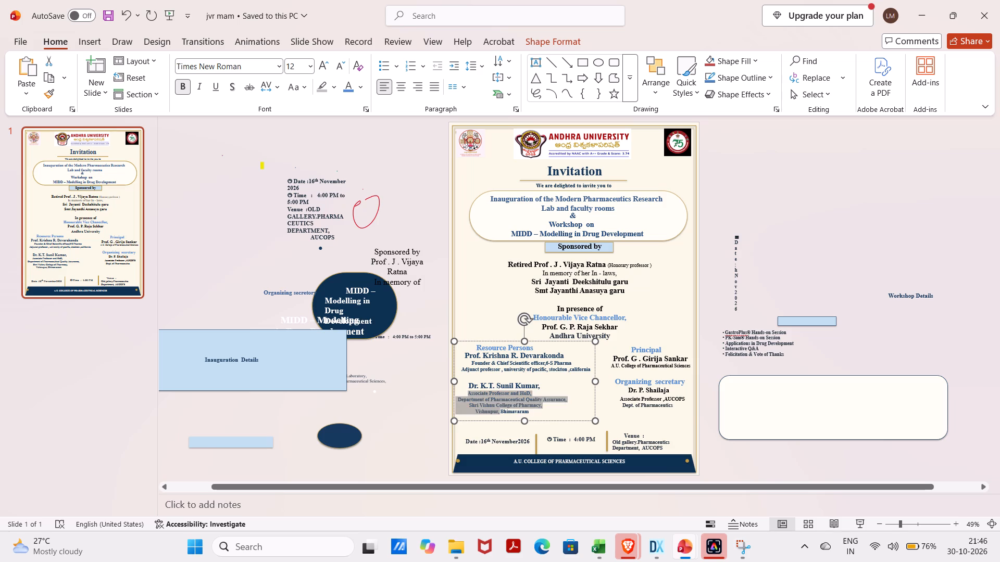
left_click_drag(502, 412, 529, 419)
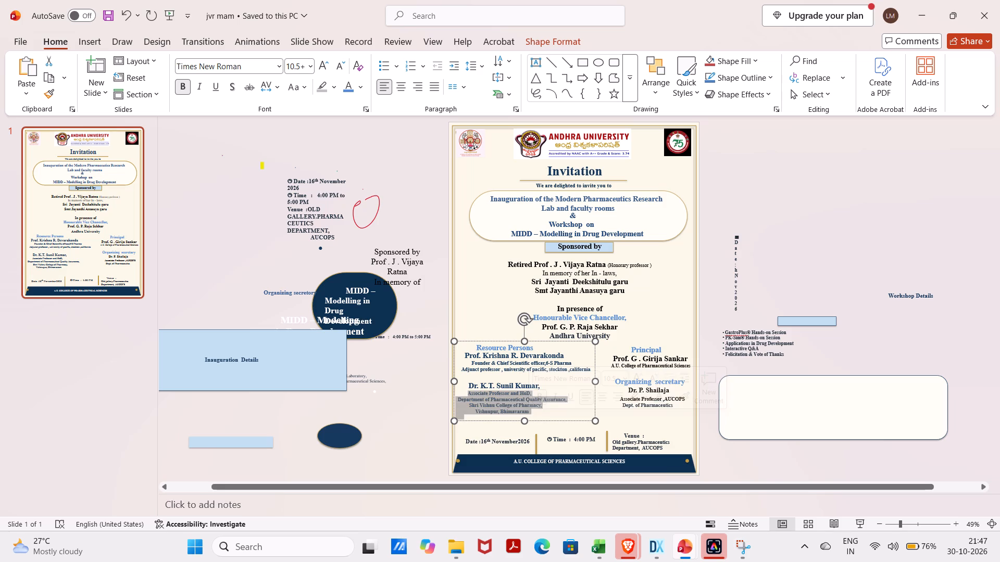
left_click(399, 88)
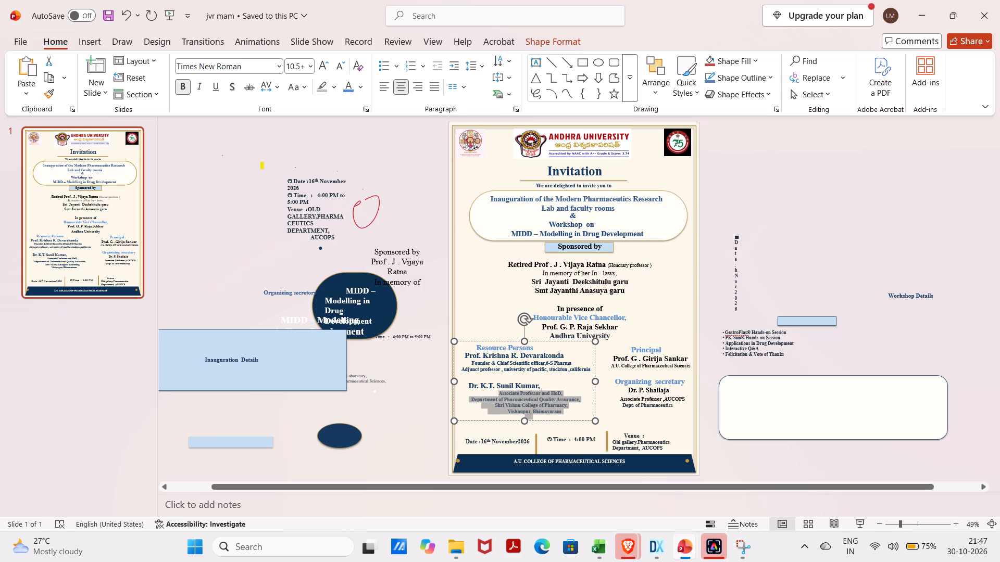
Narrow the resource persons' details box by pulling its right edge inward.
left_click_drag(596, 382, 580, 385)
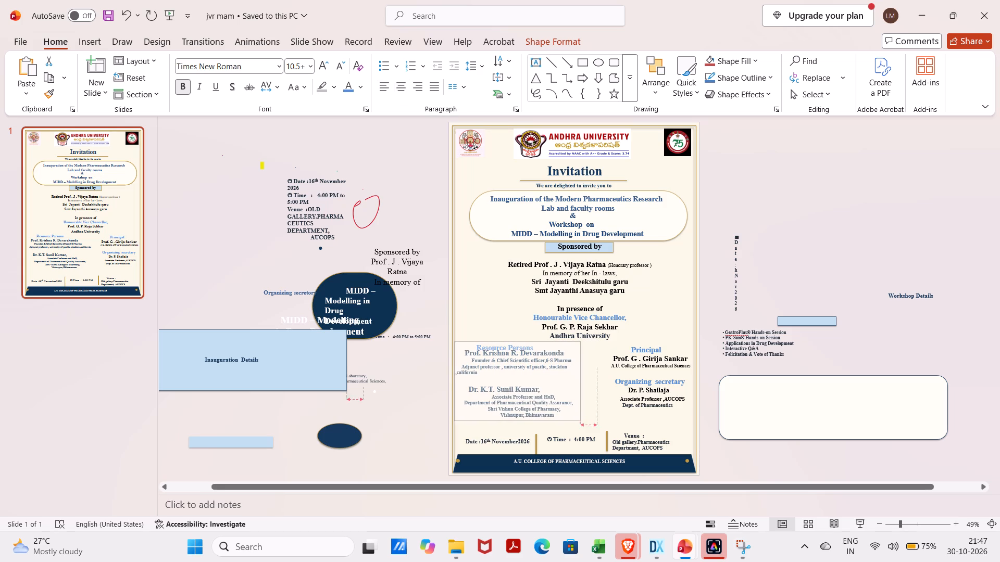
left_click_drag(580, 385, 576, 385)
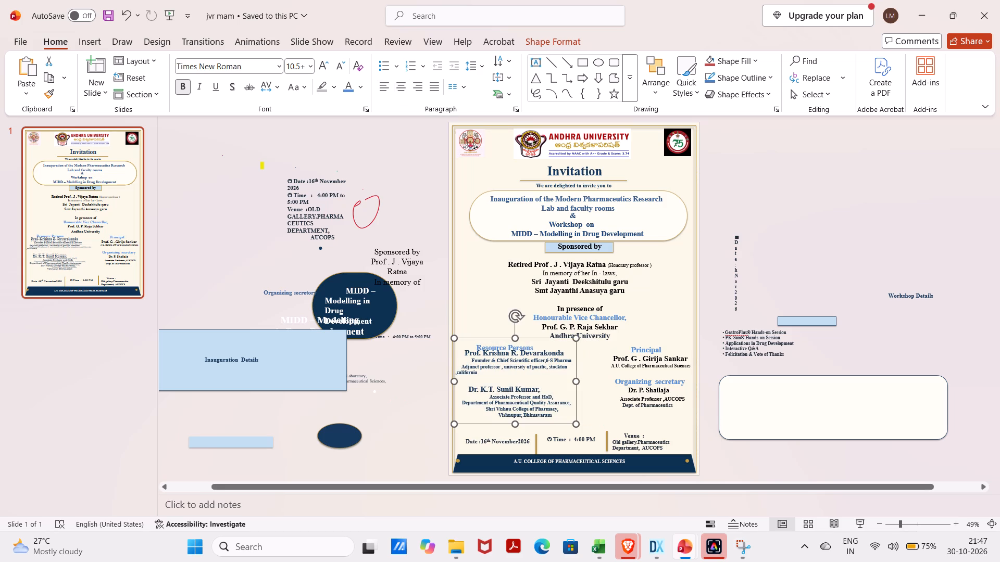
Insert nine more leading spaces before the second resource person's name to position it over the centered affiliation lines.
left_click(465, 389)
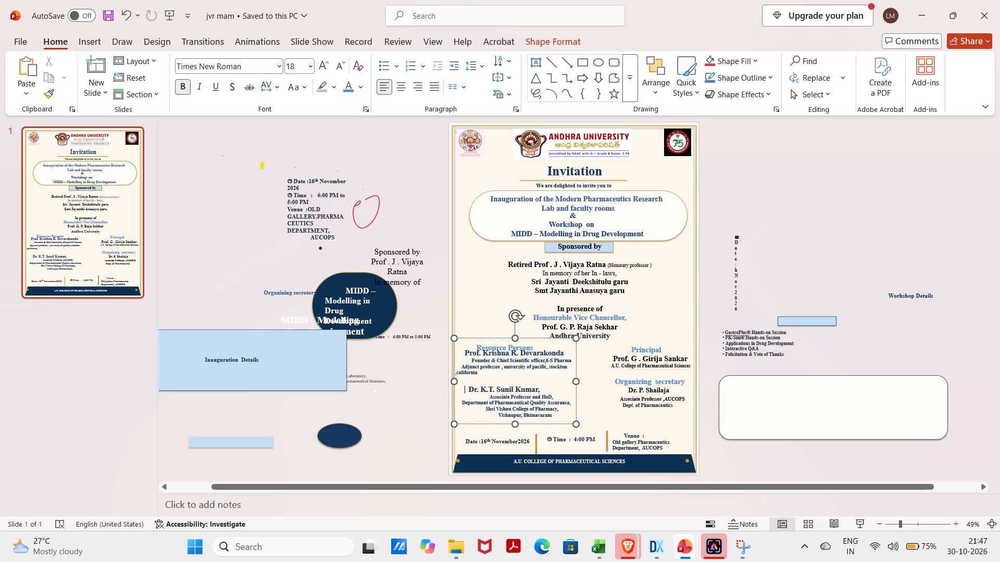
key("space")
key("space")
key("space")
key("space")
key("space")
key("space")
key("space")
key("space")
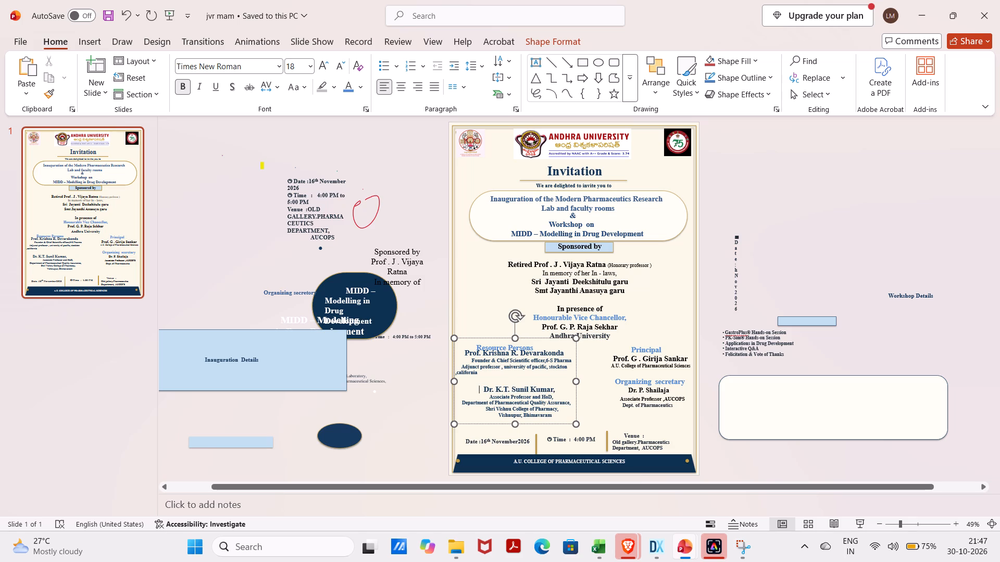
key("space")
Center the first resource person's name and affiliation lines in the details box.
left_click_drag(464, 352, 481, 375)
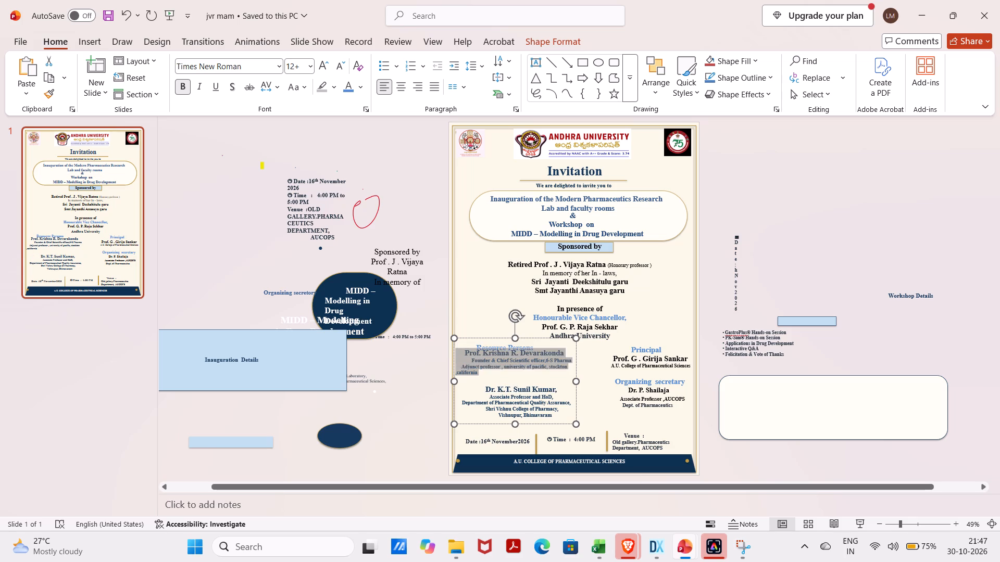
left_click_drag(481, 375, 484, 379)
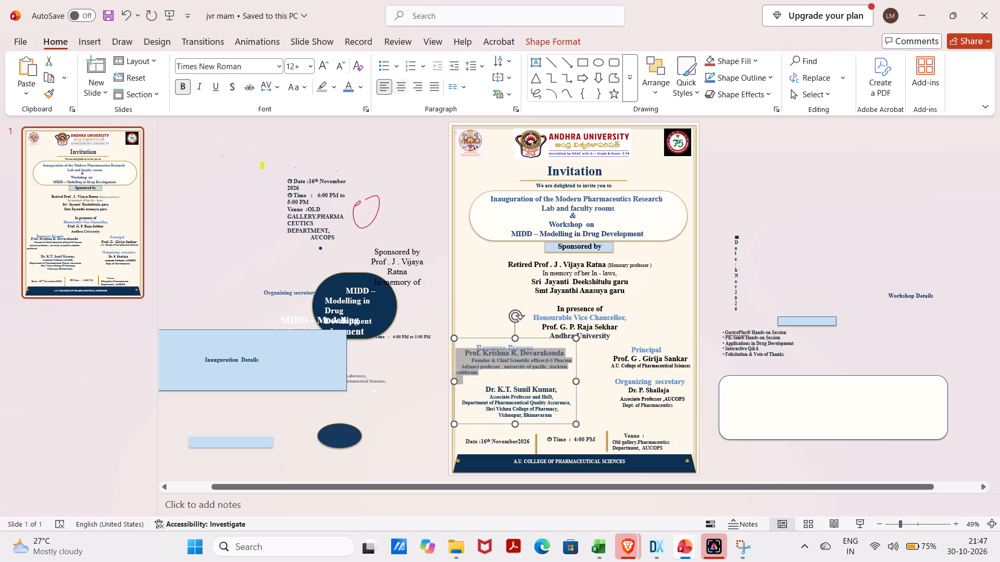
left_click(397, 87)
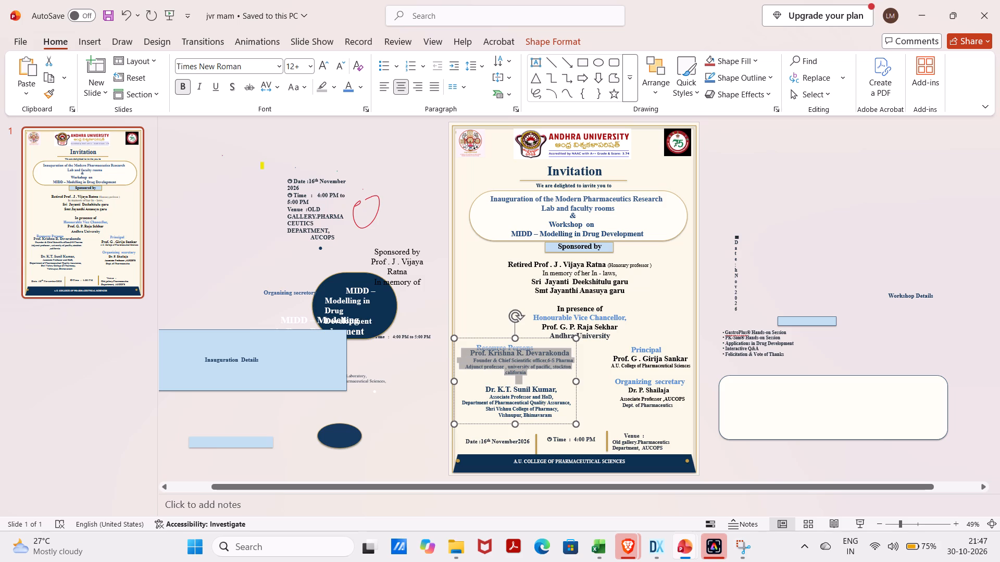
left_click(436, 360)
left_click(466, 355)
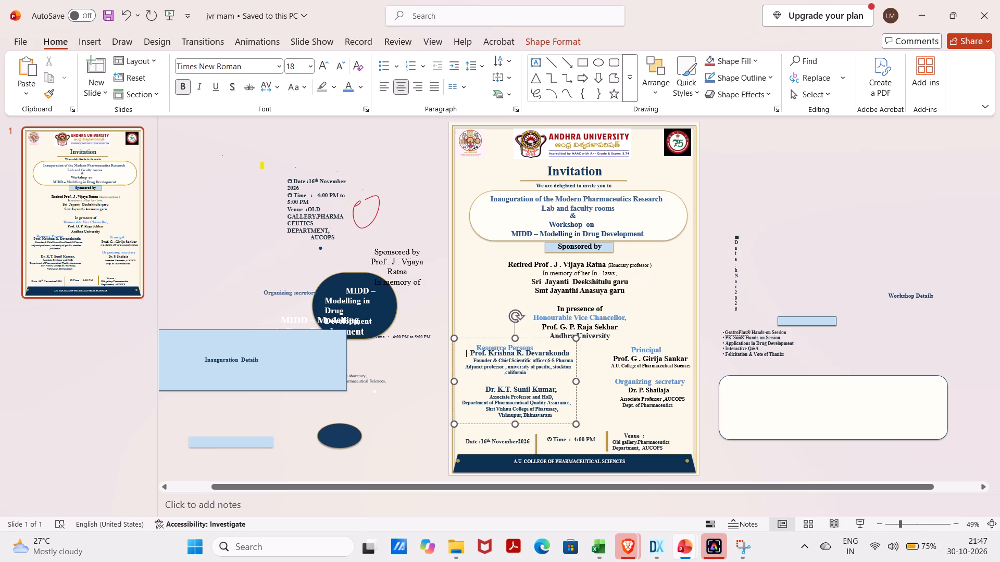
Resize the resource persons' details box from its upper-left corner to shift its text down, clear of the Resource Persons heading.
left_click_drag(451, 338, 452, 351)
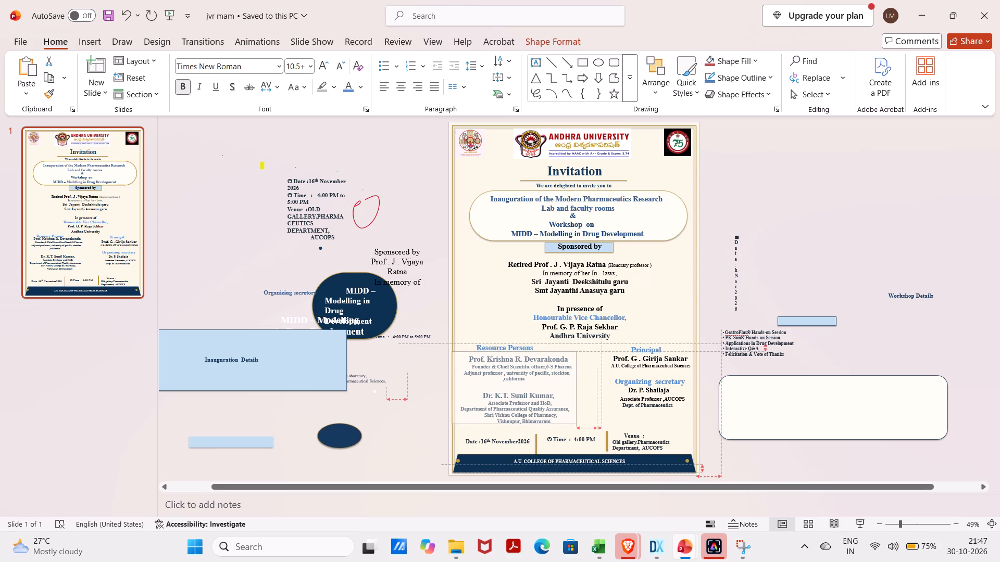
left_click_drag(452, 351, 452, 350)
left_click(478, 353)
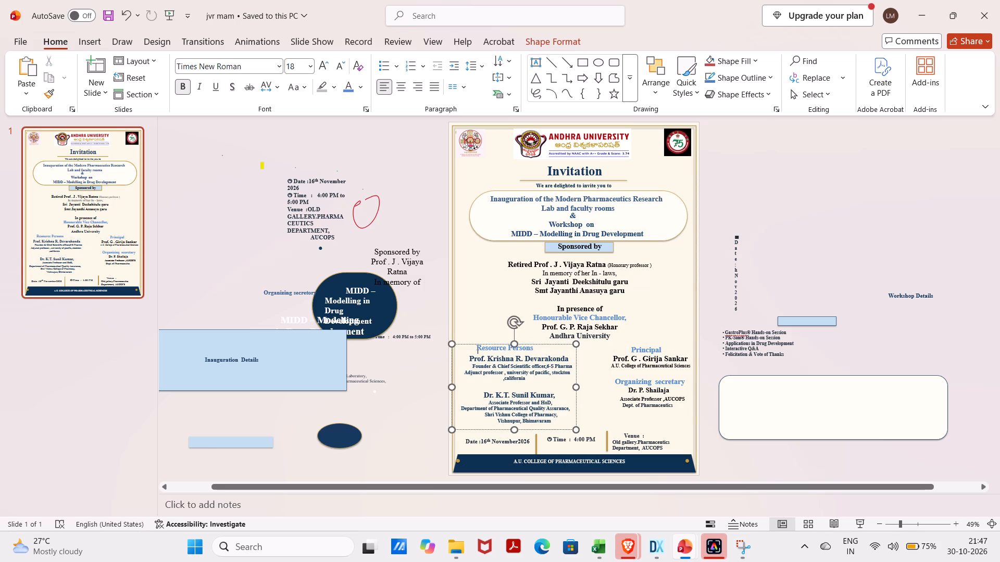
left_click(462, 331)
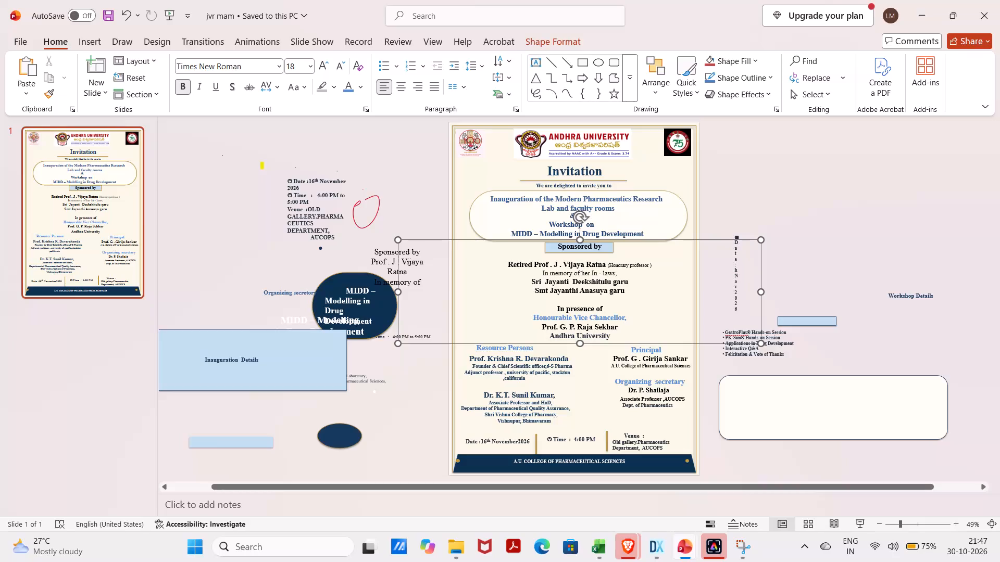
left_click(481, 348)
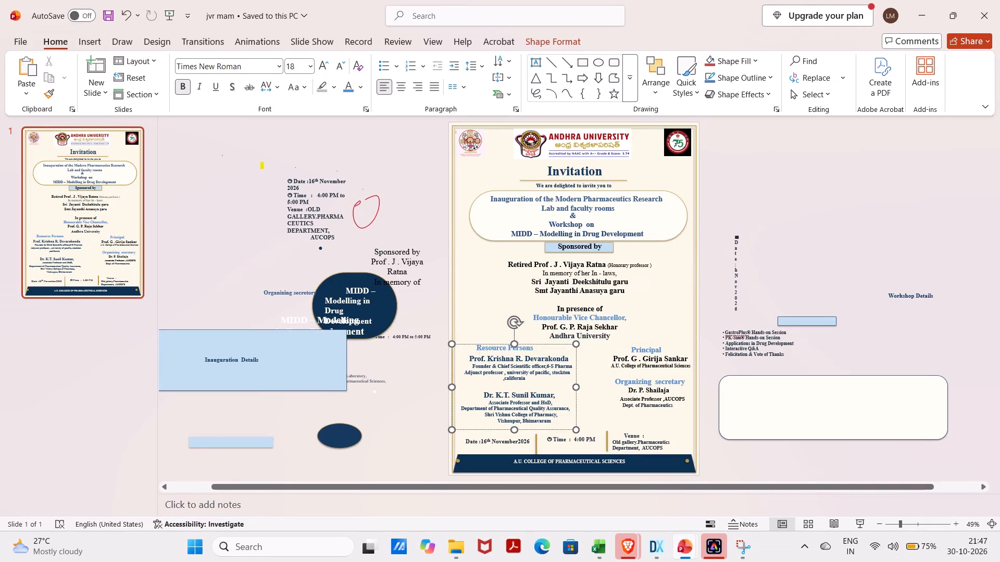
left_click_drag(452, 346, 456, 357)
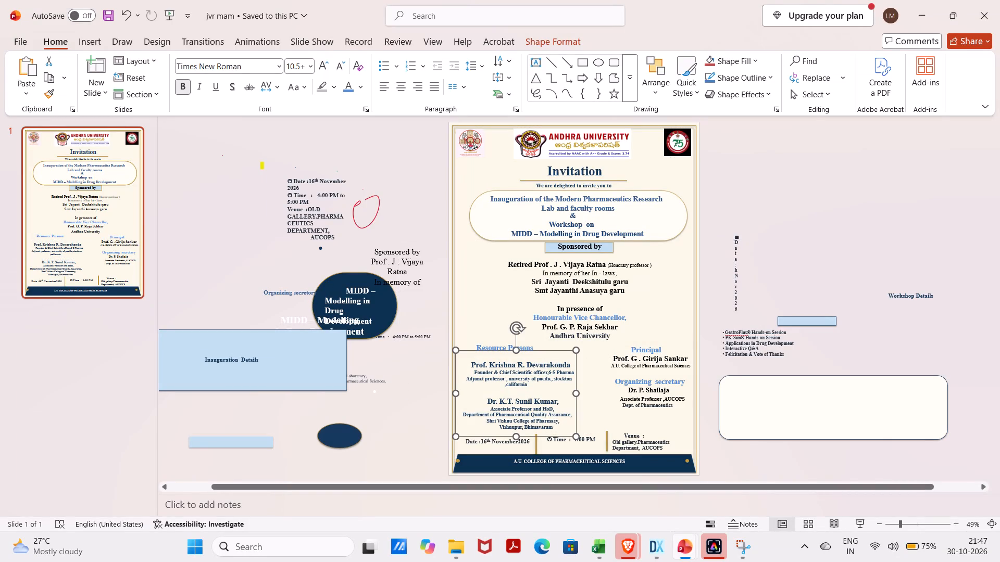
Resize the Resource Persons heading box slightly from its upper-left corner so the heading shifts down and inward.
left_click(472, 347)
left_click(475, 347)
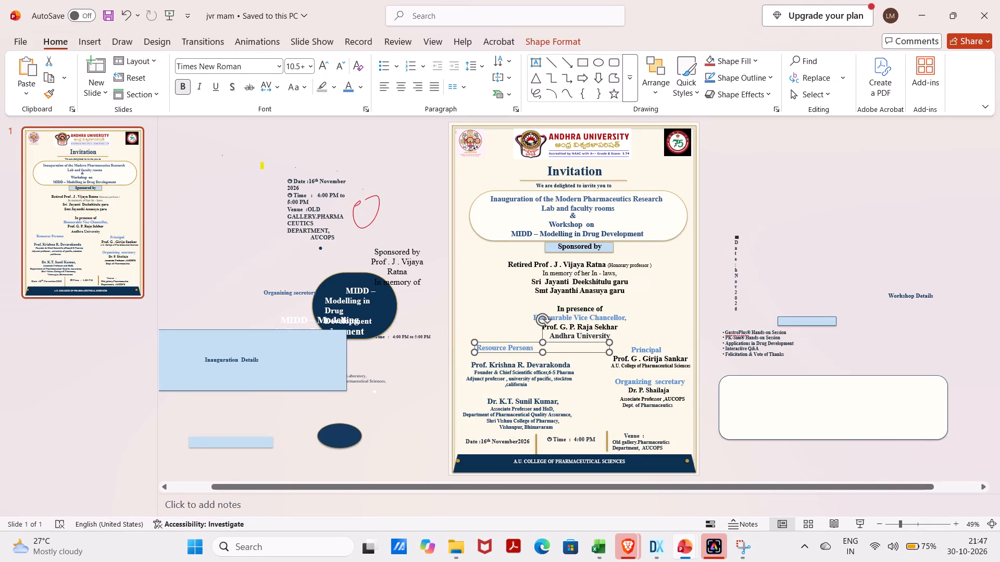
left_click(474, 341)
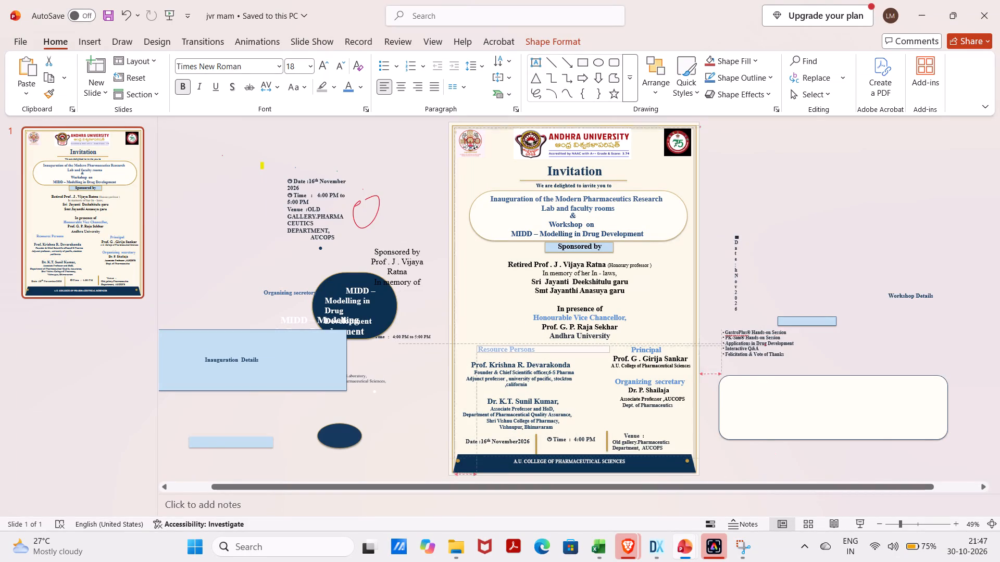
Widen the resource persons' details box from its upper-left corner past the slide's left edge, bringing the names up under the heading.
left_click(473, 365)
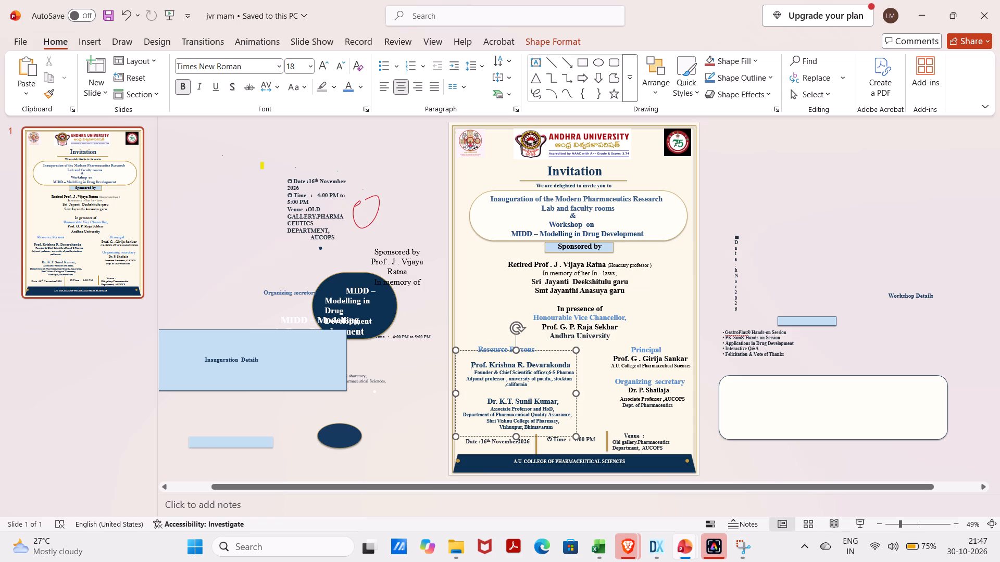
left_click_drag(455, 349, 449, 337)
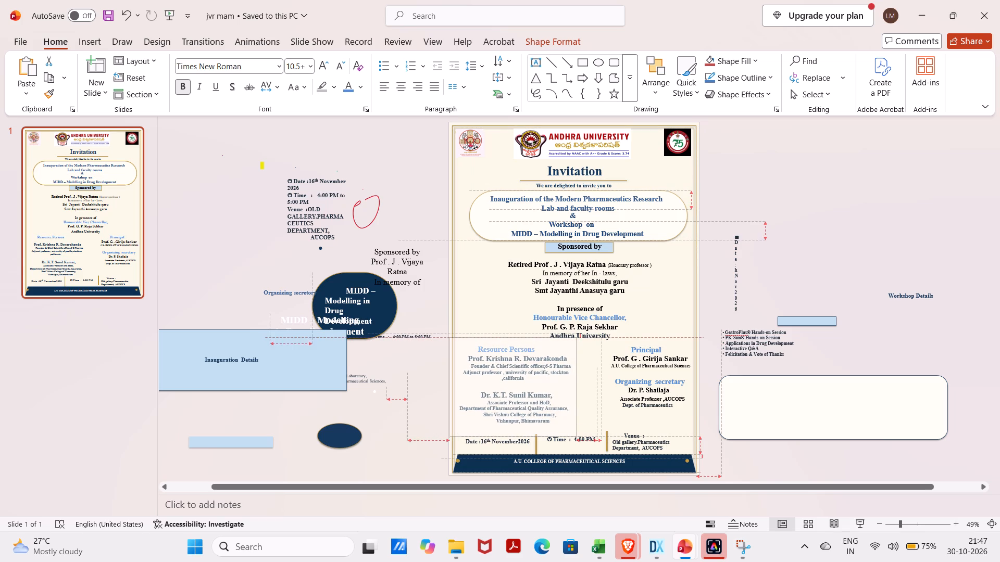
left_click_drag(449, 337, 443, 335)
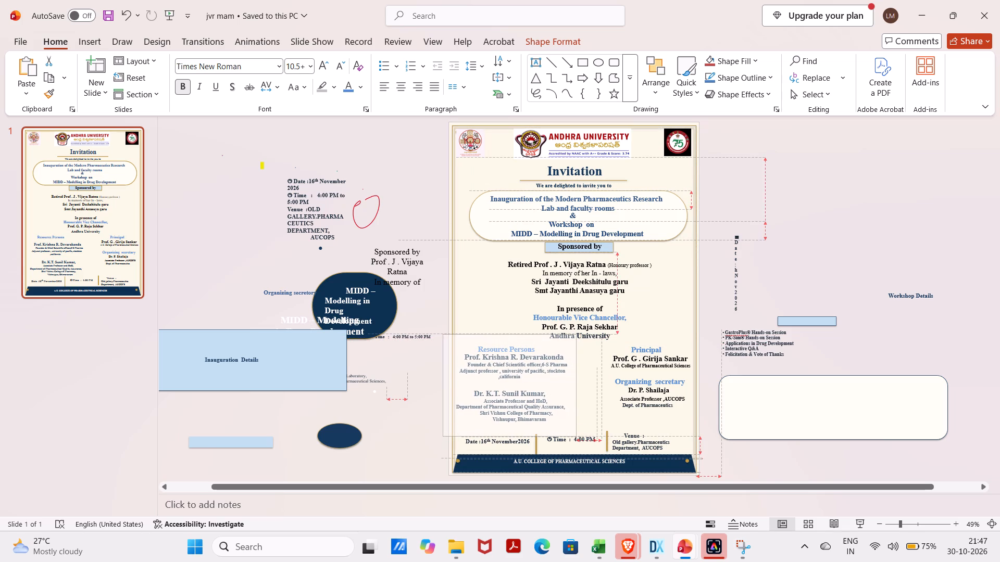
left_click_drag(443, 335, 444, 336)
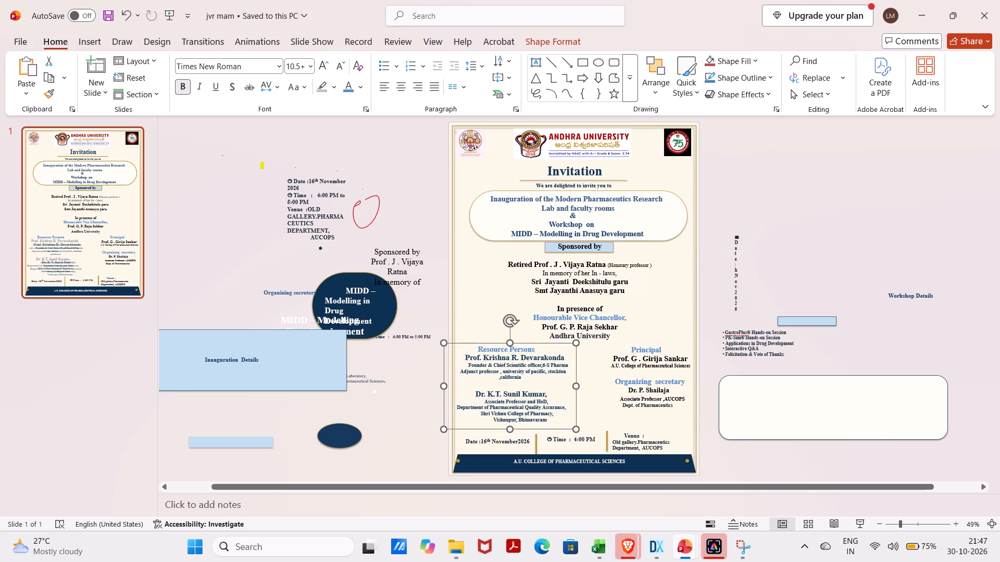
left_click(398, 404)
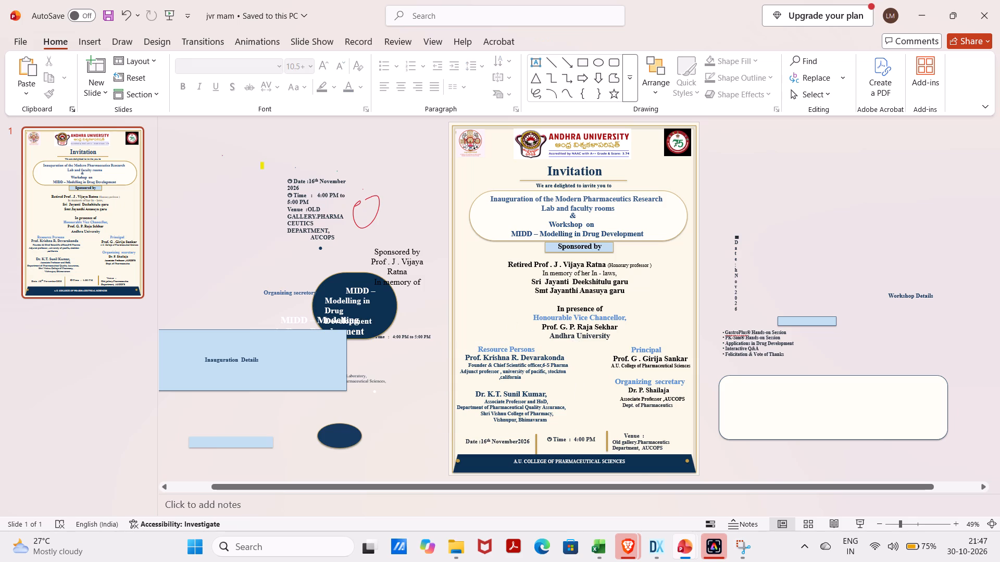
Delete the stray comma before california in the first resource person's affiliation.
left_click(501, 379)
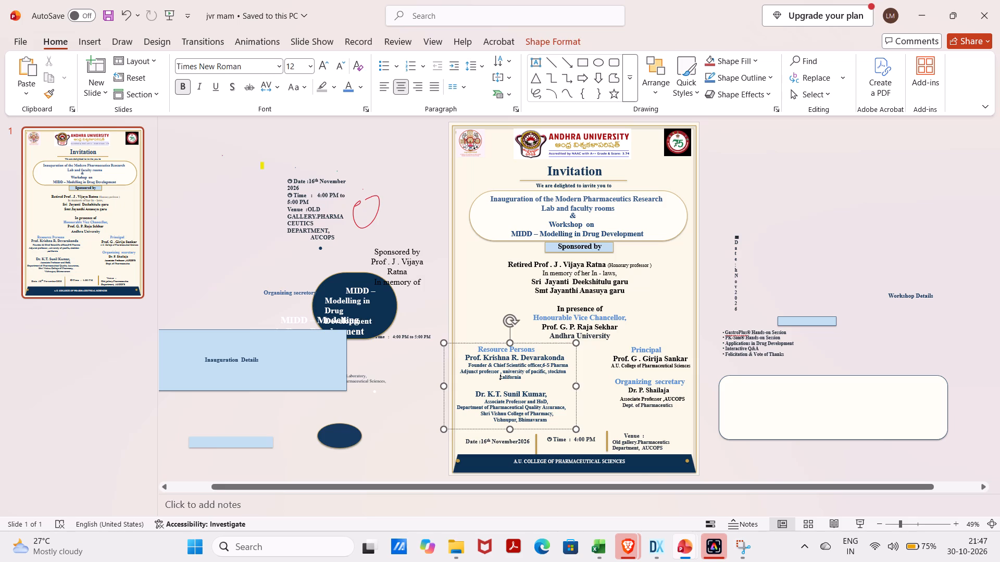
key("BackSpace")
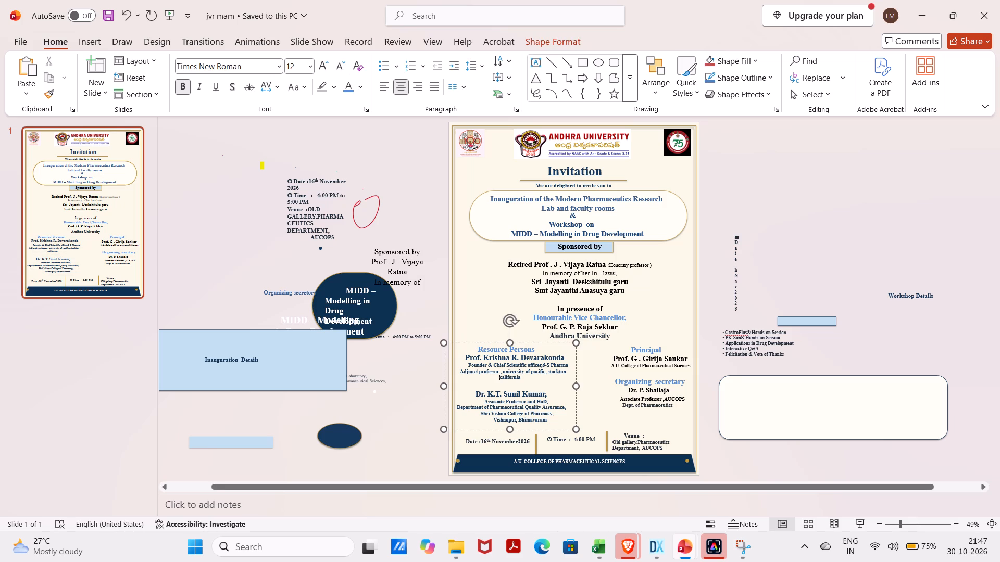
Add a comma after stockton in the first resource person's affiliation.
left_click(568, 371)
key("comma")
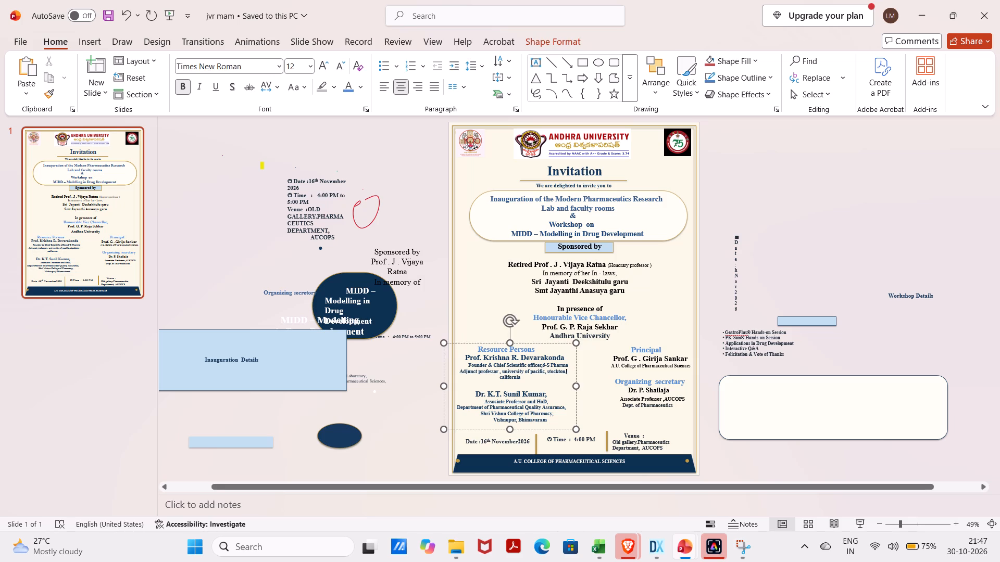
Move the Time text box slightly down and toward the date so its text lines up with the Date line.
left_click(594, 437)
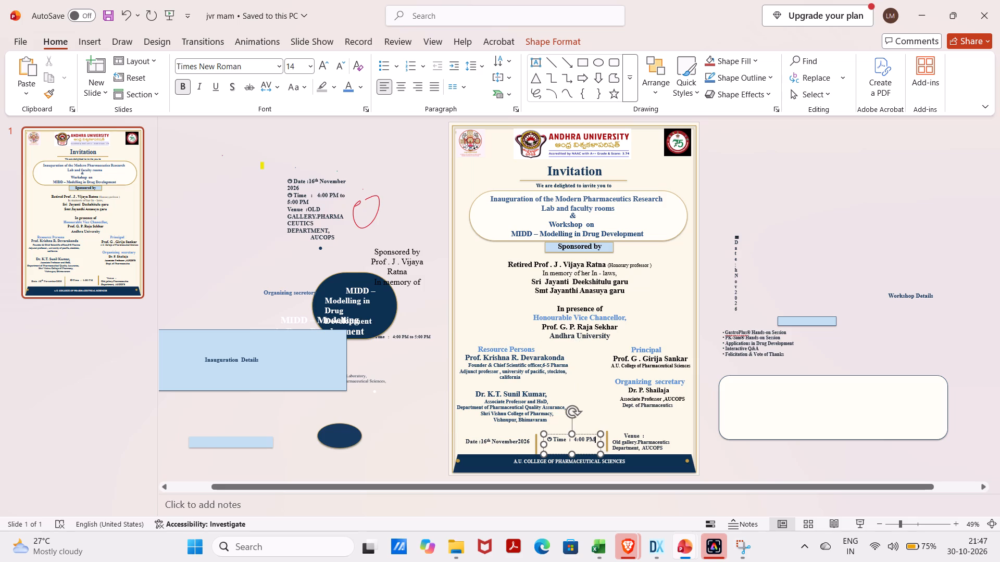
left_click(545, 434)
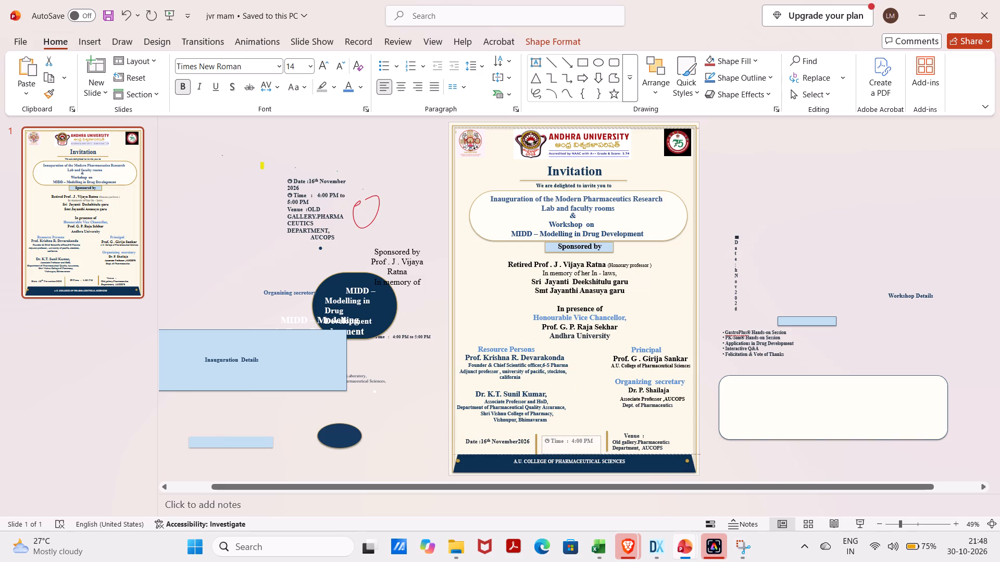
left_click(517, 430)
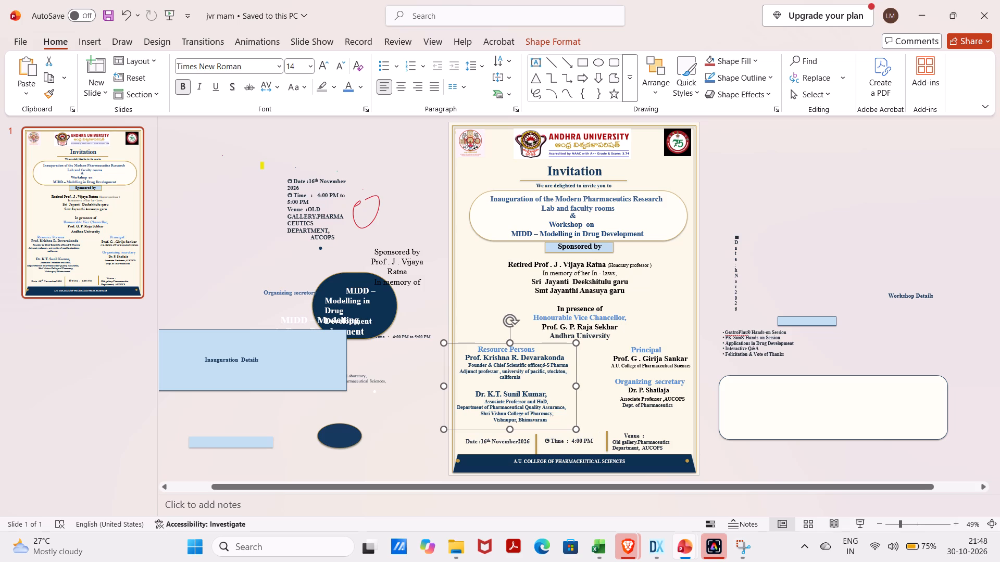
Insert two spaces before the Venue heading to indent it further over the venue address lines.
left_click(621, 436)
key("space")
key("space")
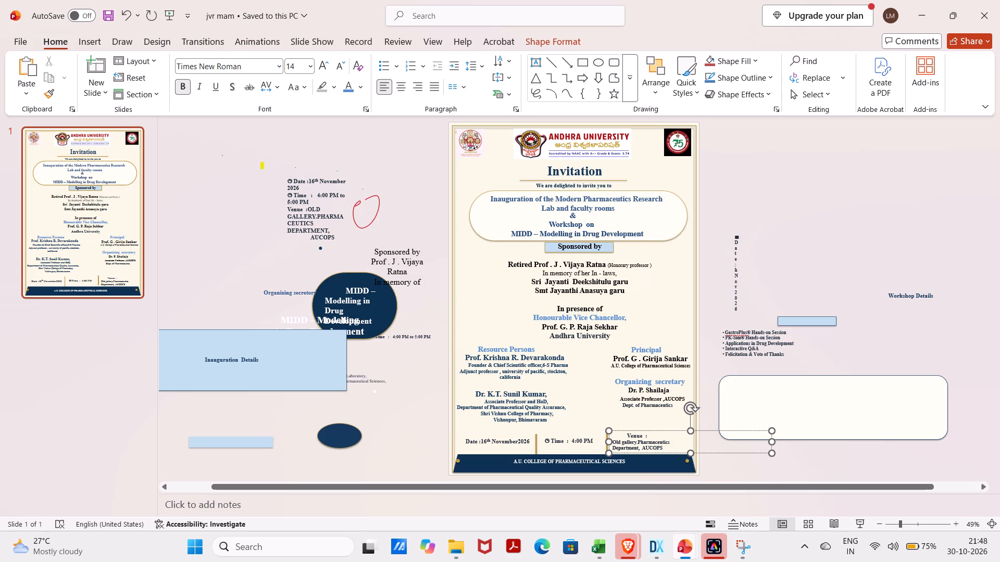
left_click(676, 445)
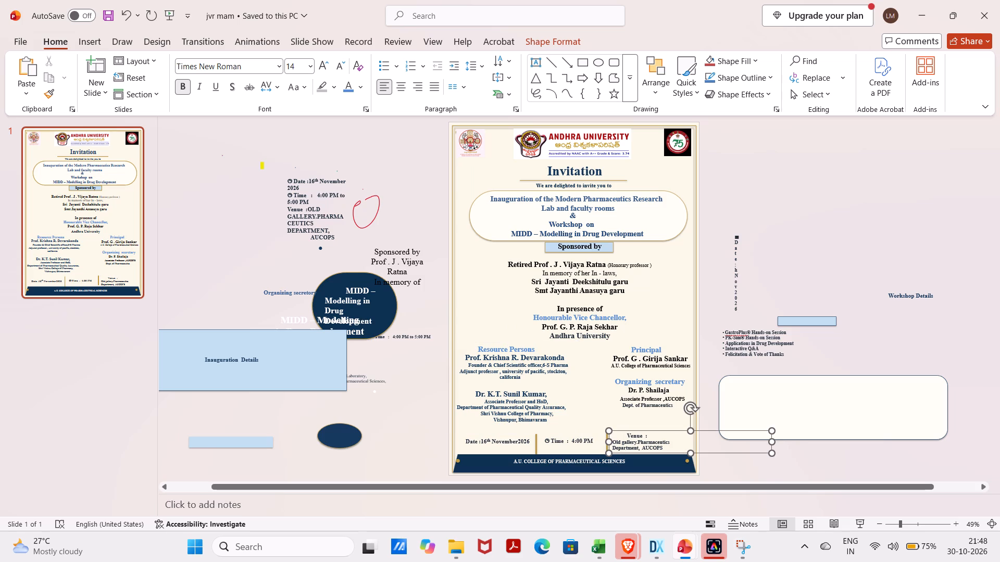
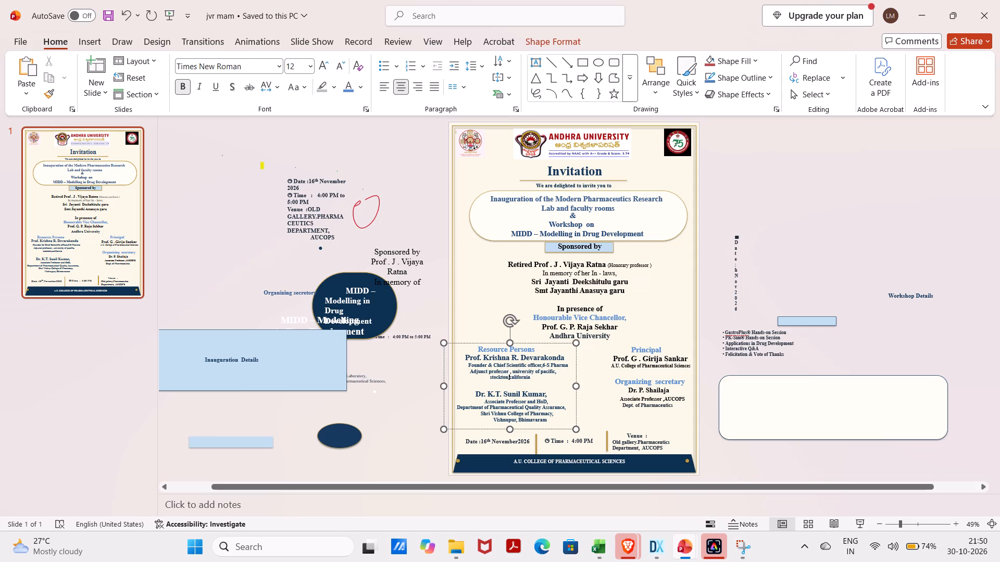
Capitalize professor in "Adjunct professor" within the first resource person's affiliation, removing the stray p mistakenly entered near california.
key("p")
key("BackSpace")
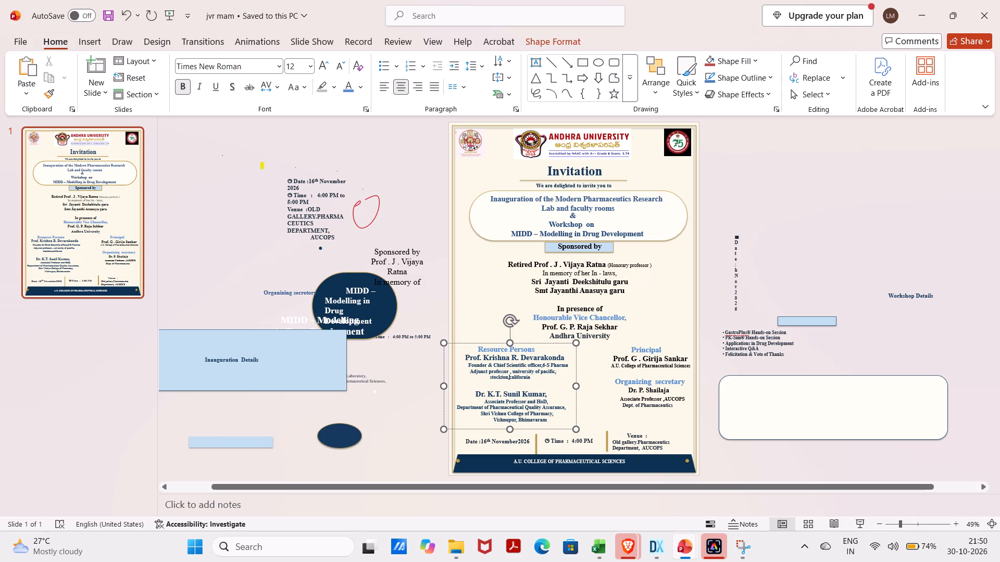
left_click(492, 374)
key("BackSpace")
key("p")
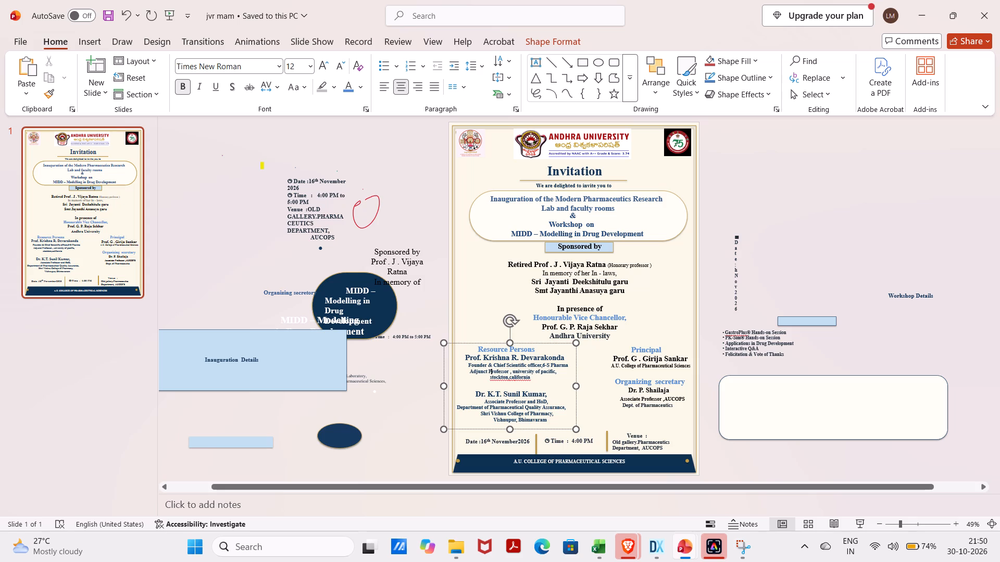
Capitalize stockton and california so the last line of the first resource person's affiliation reads "Stockton,California".
left_click(493, 379)
key("BackSpace")
key("s")
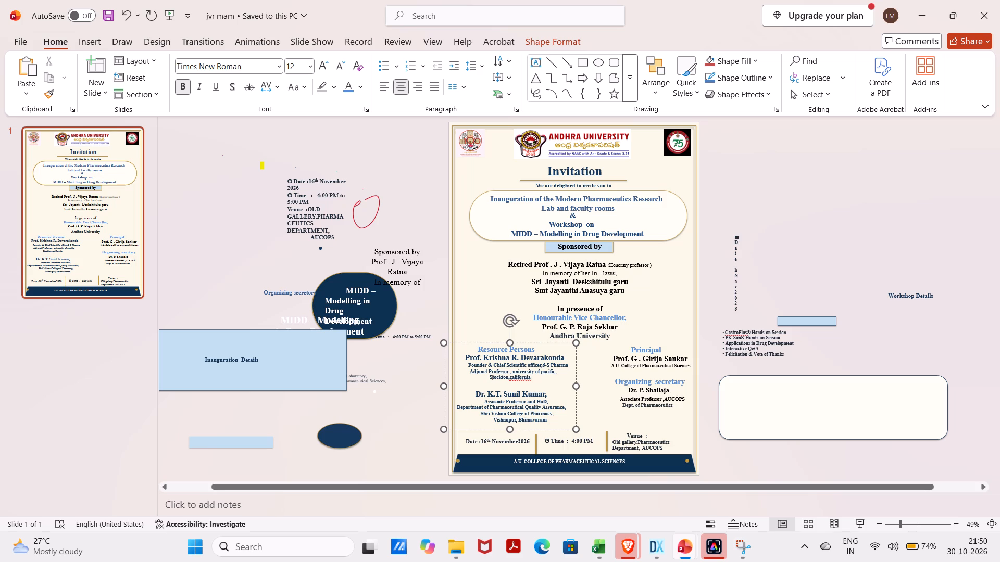
left_click(514, 379)
key("Left")
key("BackSpace")
key("c")
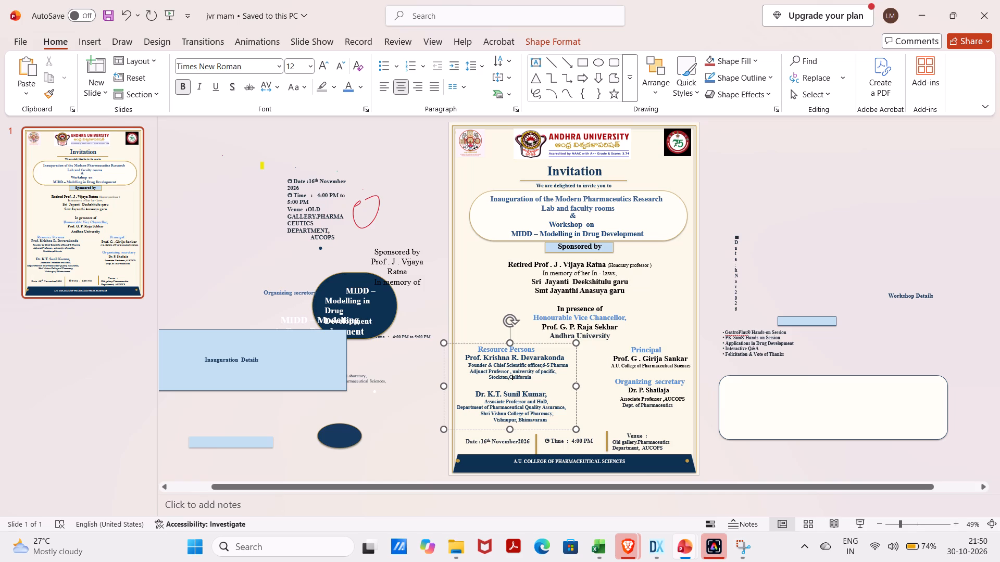
Capitalize university and pacific in the first resource person's affiliation so it reads "University of Pacific".
left_click(517, 373)
key("Left")
key("BackSpace")
key("u")
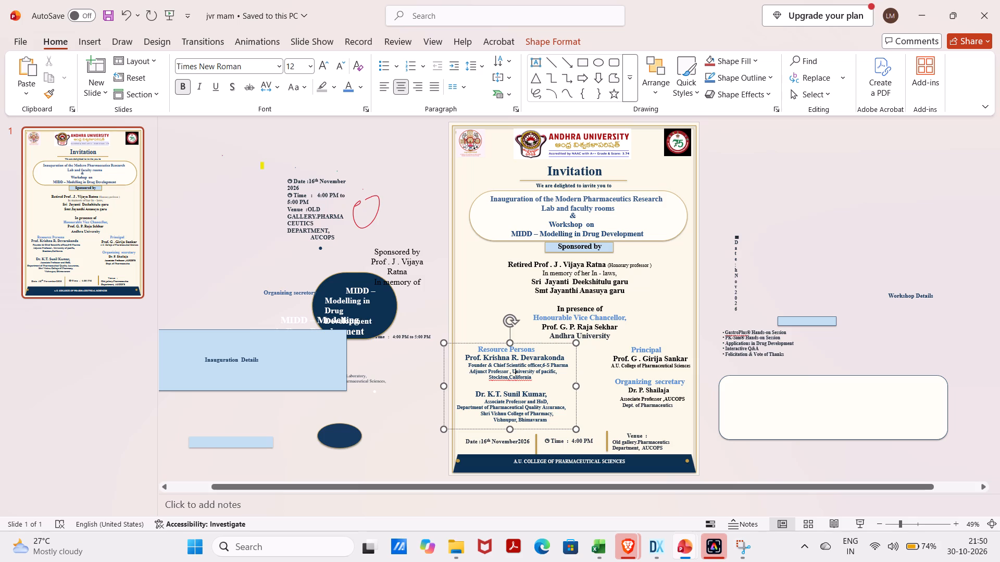
left_click(545, 374)
key("BackSpace")
key("p")
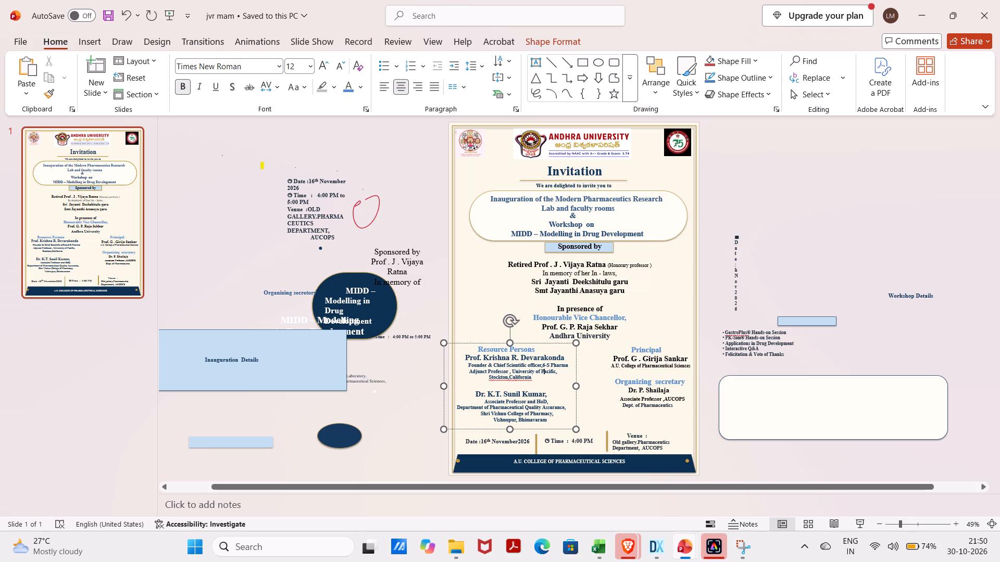
Nudge the Invitation title slightly up, away from the line beneath it, and deselect it.
left_click(560, 390)
left_click(588, 188)
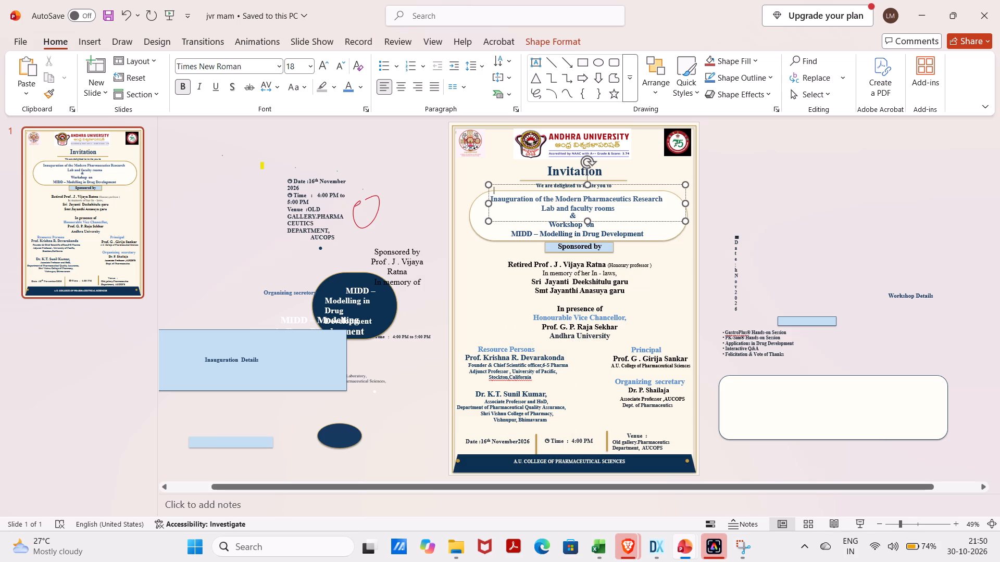
left_click(528, 178)
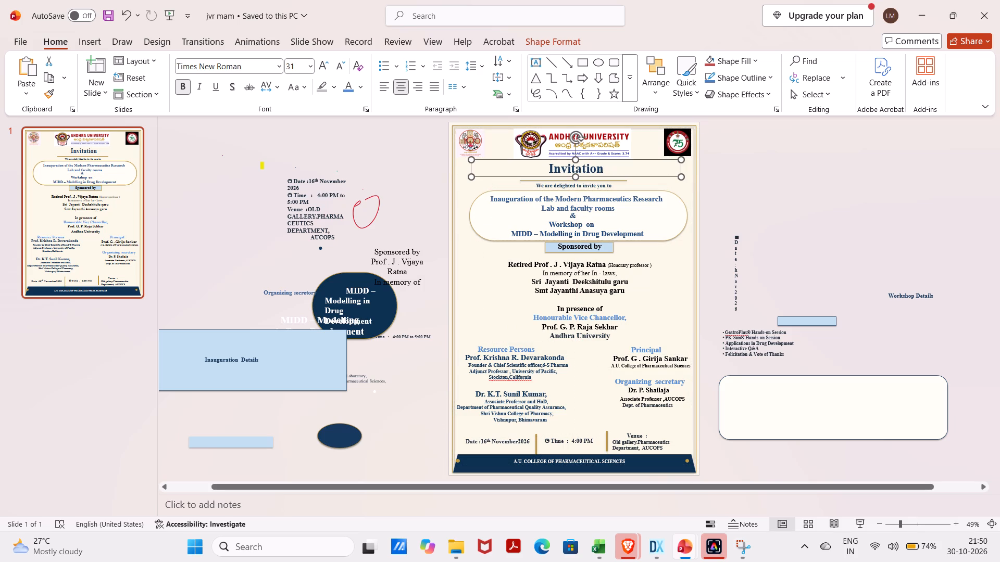
left_click(785, 182)
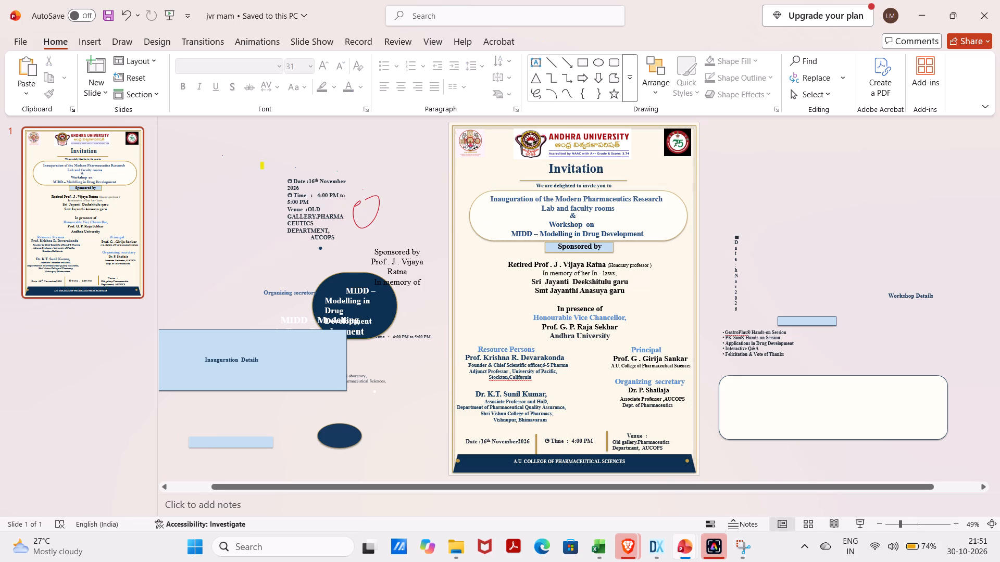
Center-align all the sponsor and "In presence of" lines, from the retired professor down to Andhra University.
left_click(548, 264)
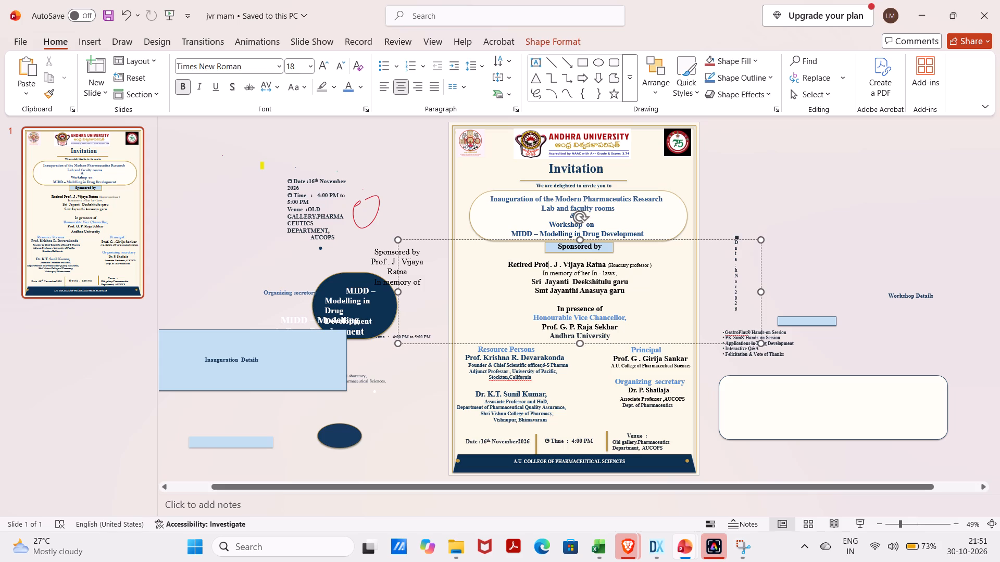
left_click_drag(510, 265, 520, 276)
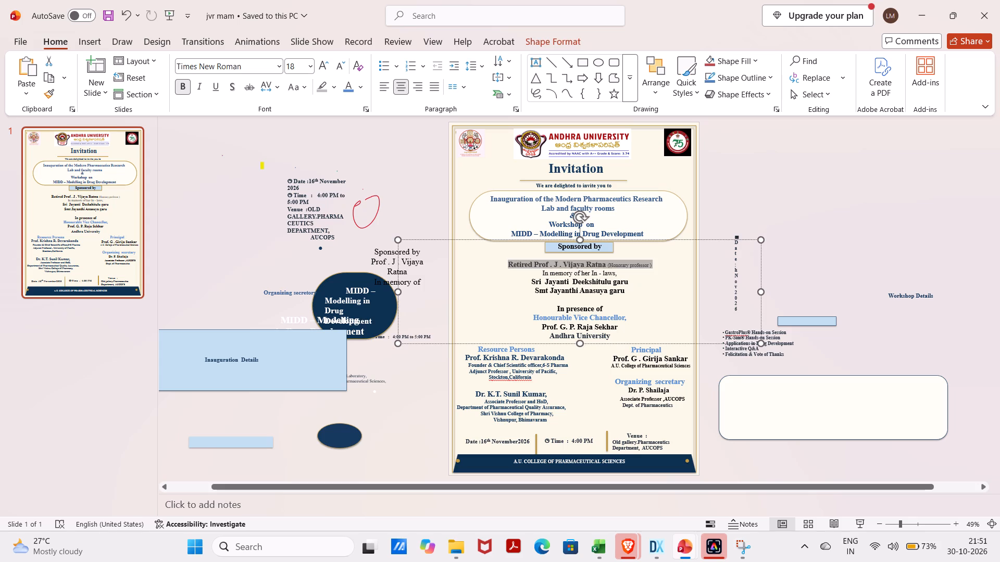
left_click_drag(520, 276, 625, 356)
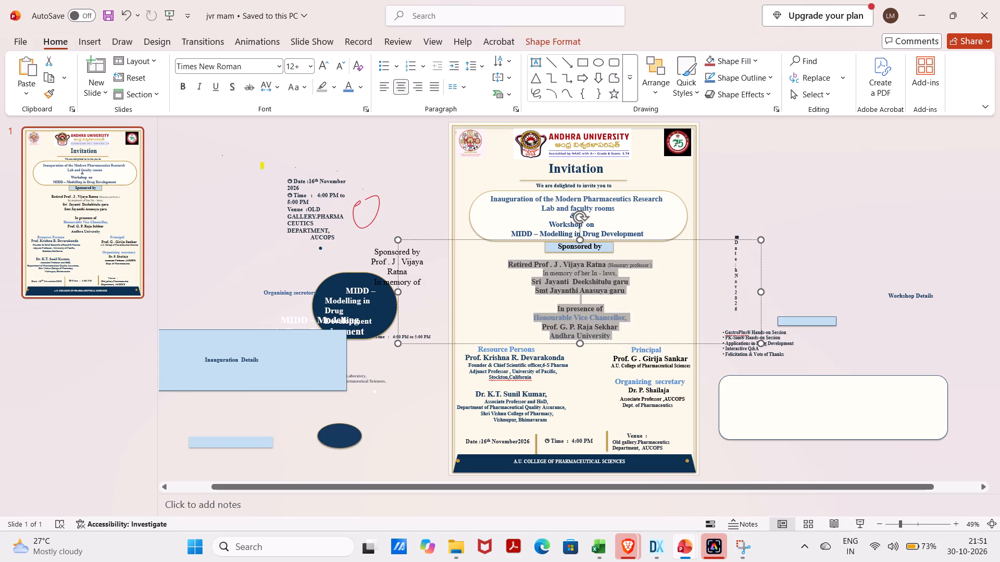
left_click(398, 92)
left_click(575, 380)
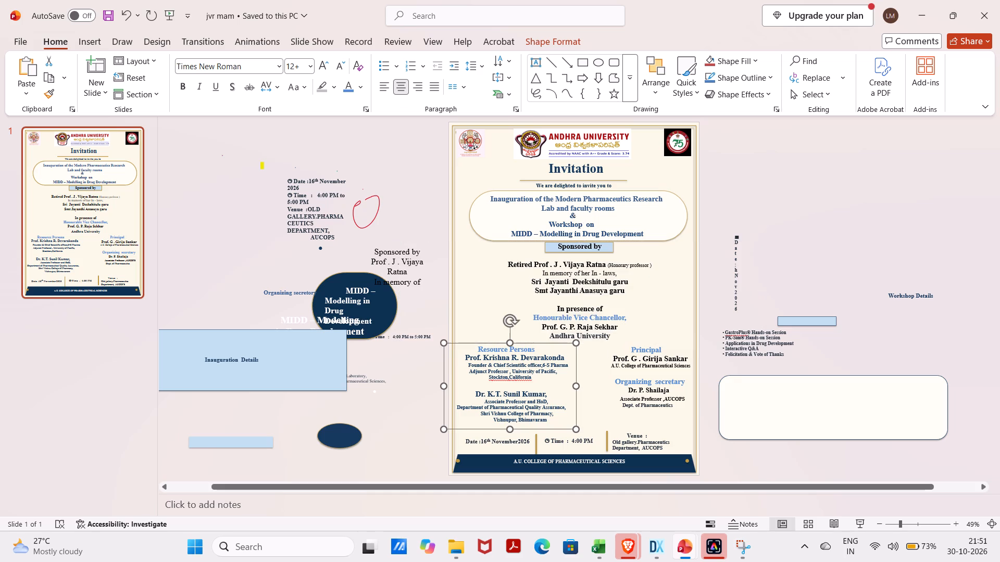
Center-align the Principal heading, the principal's name and the college line in their text box.
left_click(640, 360)
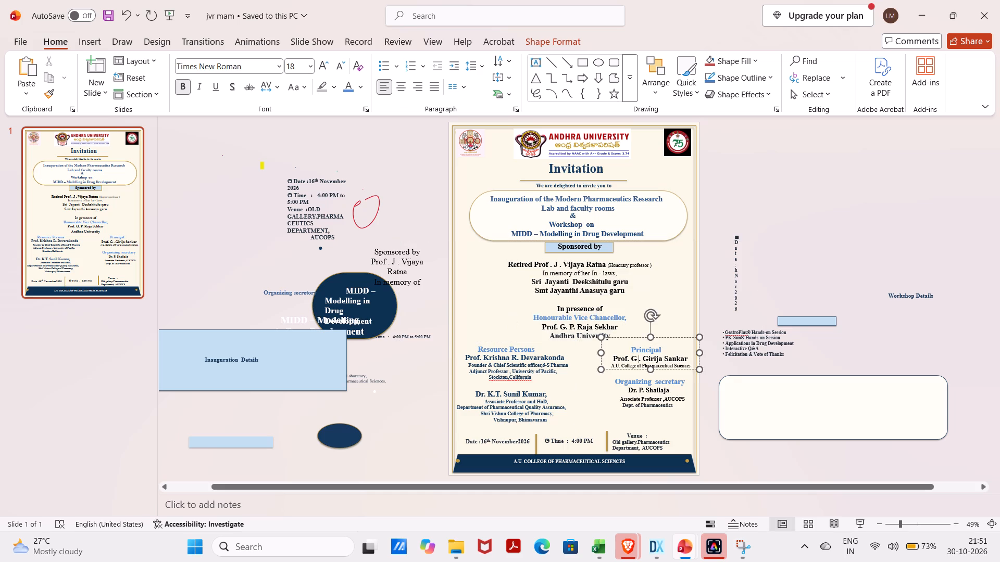
left_click(404, 87)
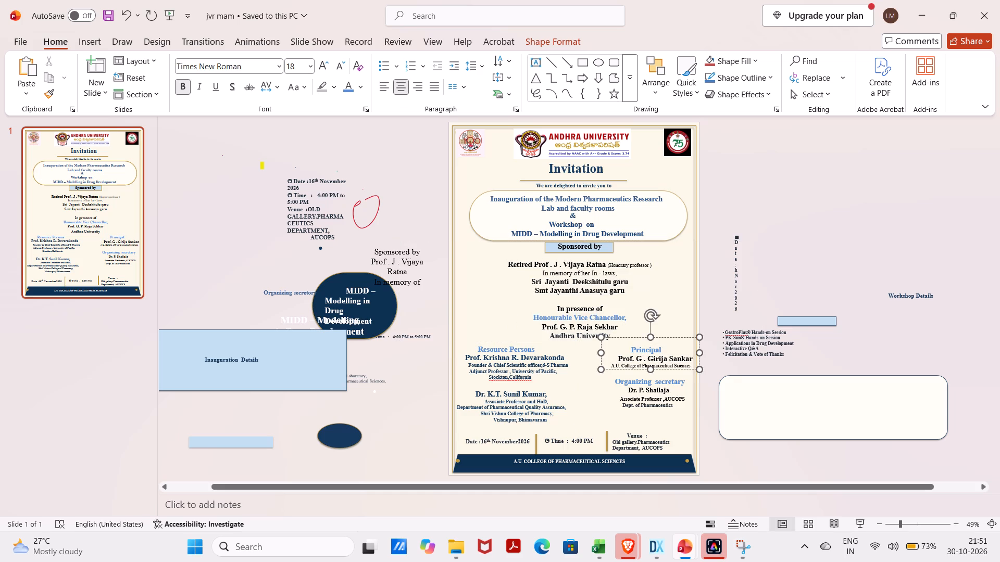
left_click_drag(629, 351, 680, 374)
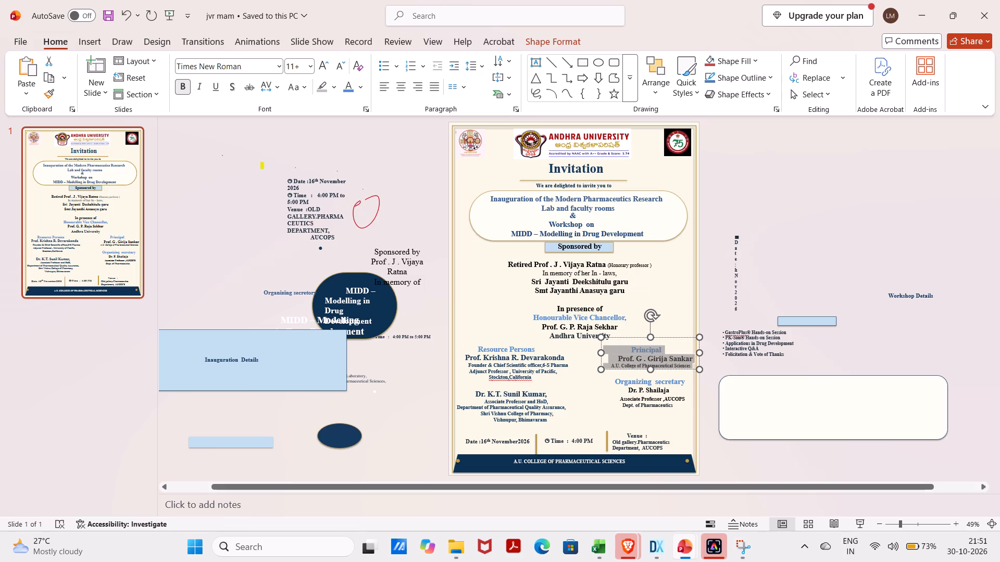
left_click_drag(680, 374, 691, 375)
left_click(402, 84)
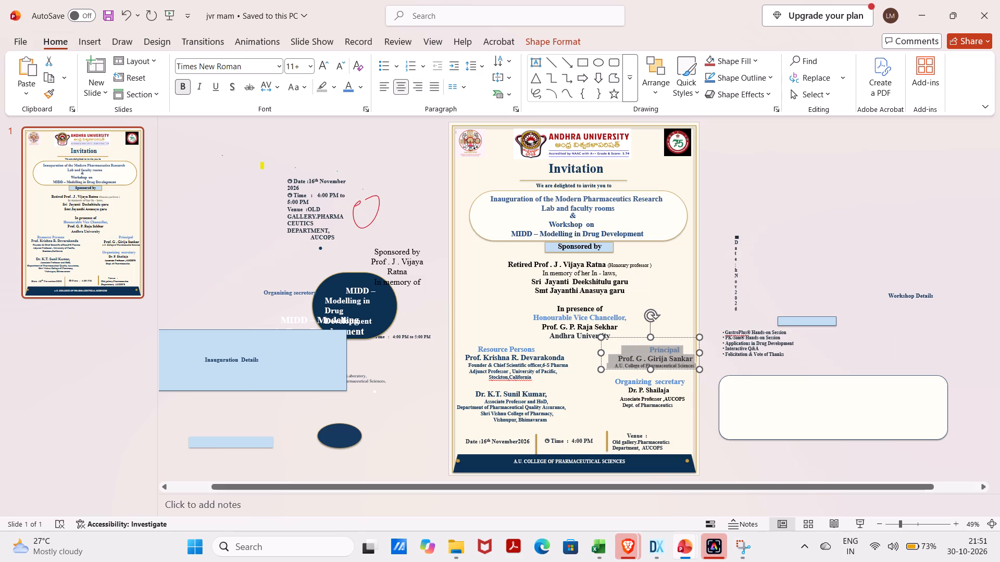
Widen the Principal text box slightly toward the resource persons column.
left_click(595, 413)
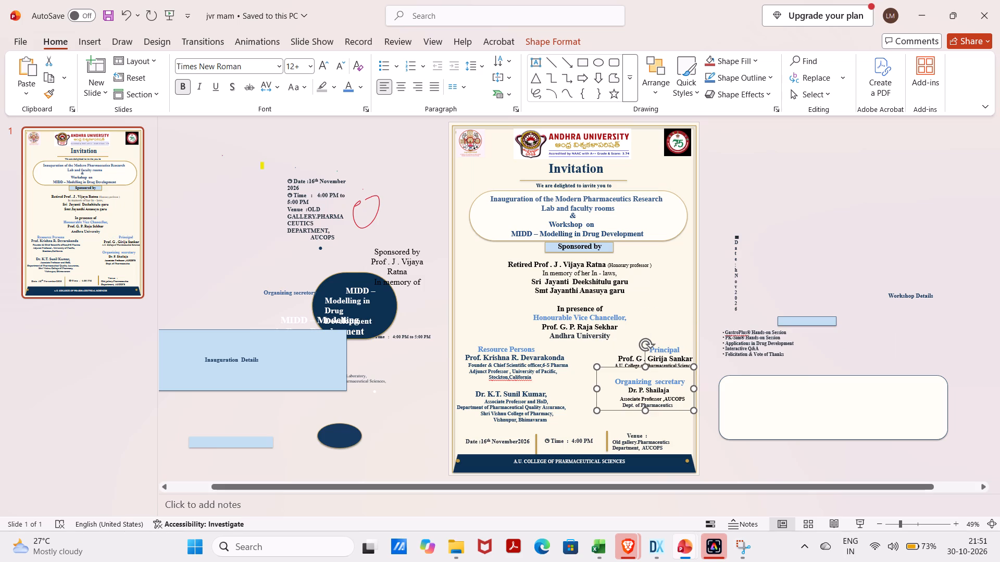
left_click(634, 352)
left_click_drag(602, 356, 586, 359)
Delete the extra leading spaces before the Principal heading so it sits centered above the principal's name.
left_click(639, 350)
key("BackSpace")
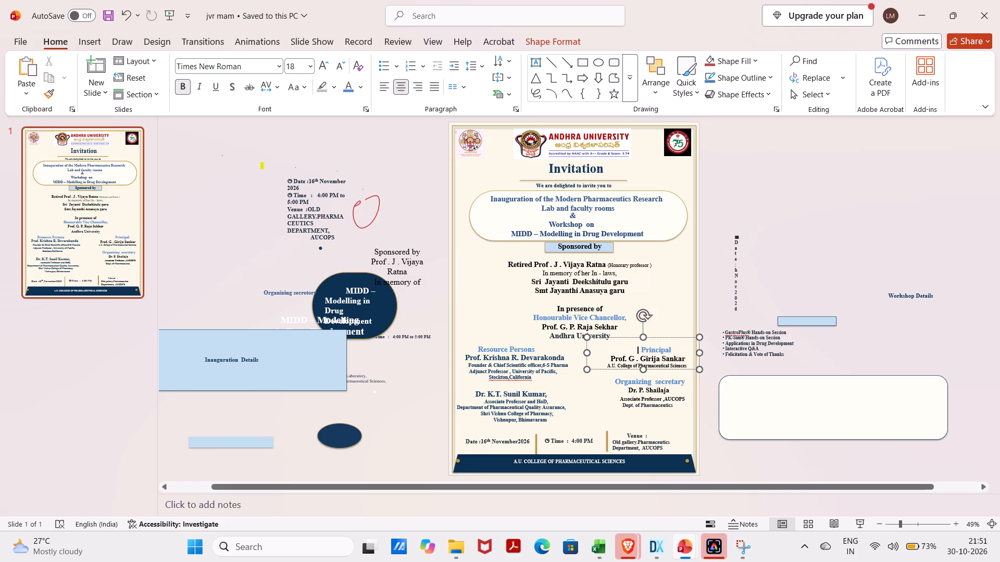
key("BackSpace")
key("BackSpace")
key("BackSpace")
key("BackSpace")
key("BackSpace")
key("BackSpace")
key("BackSpace")
key("BackSpace")
key("BackSpace")
key("BackSpace")
key("BackSpace")
Center-align the Organizing secretary heading and all the name, designation and department lines below it.
left_click(614, 391)
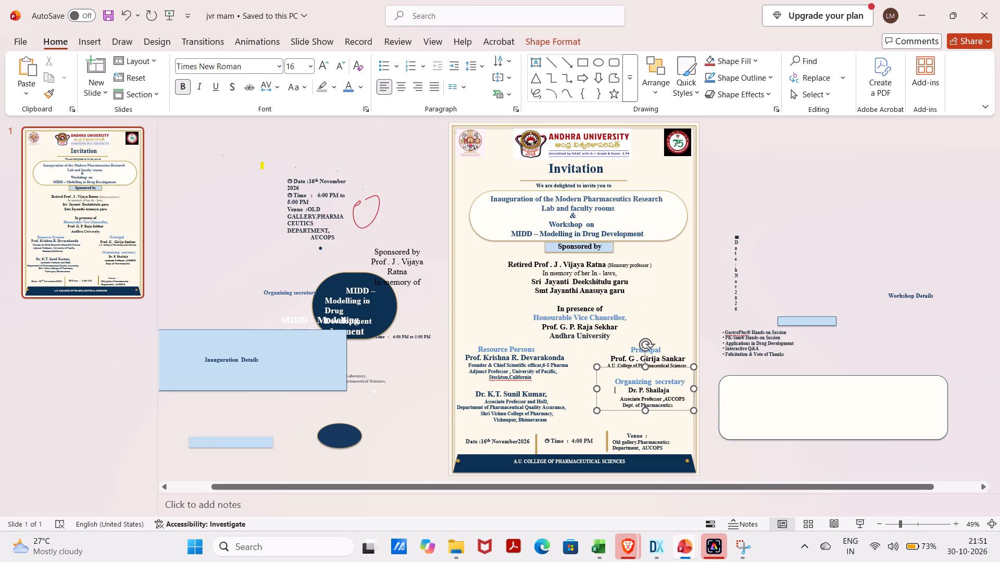
left_click_drag(615, 384, 682, 410)
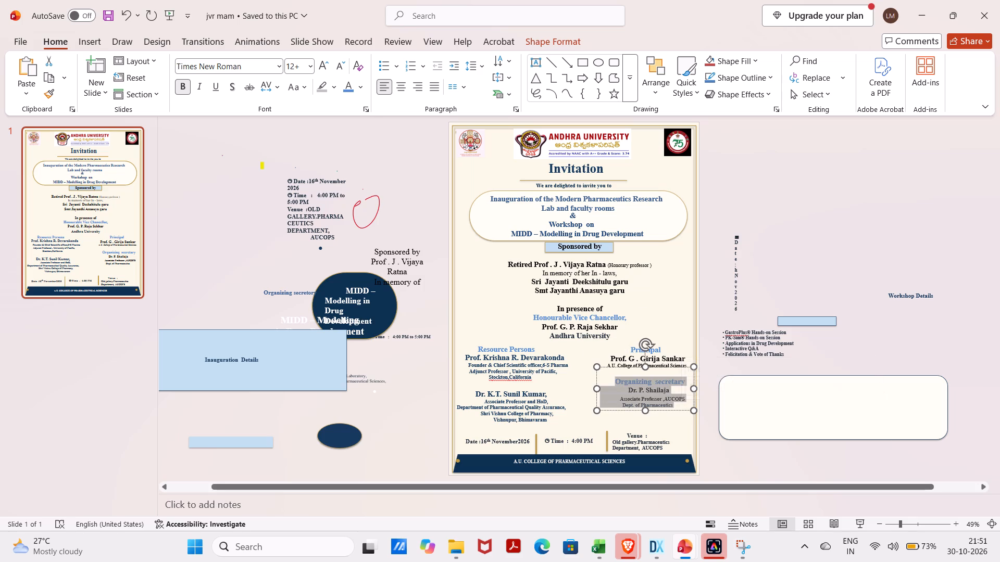
left_click(401, 88)
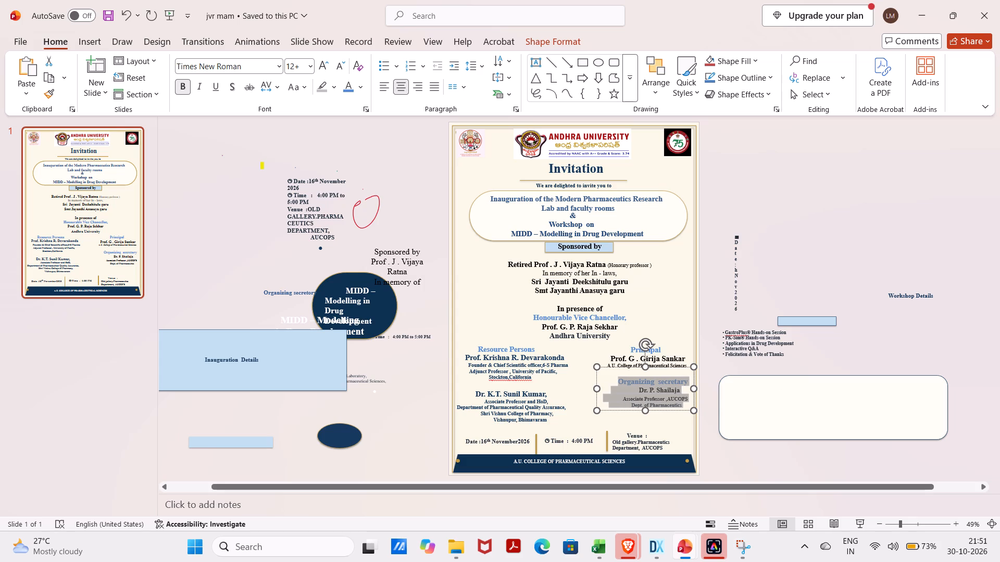
left_click(664, 431)
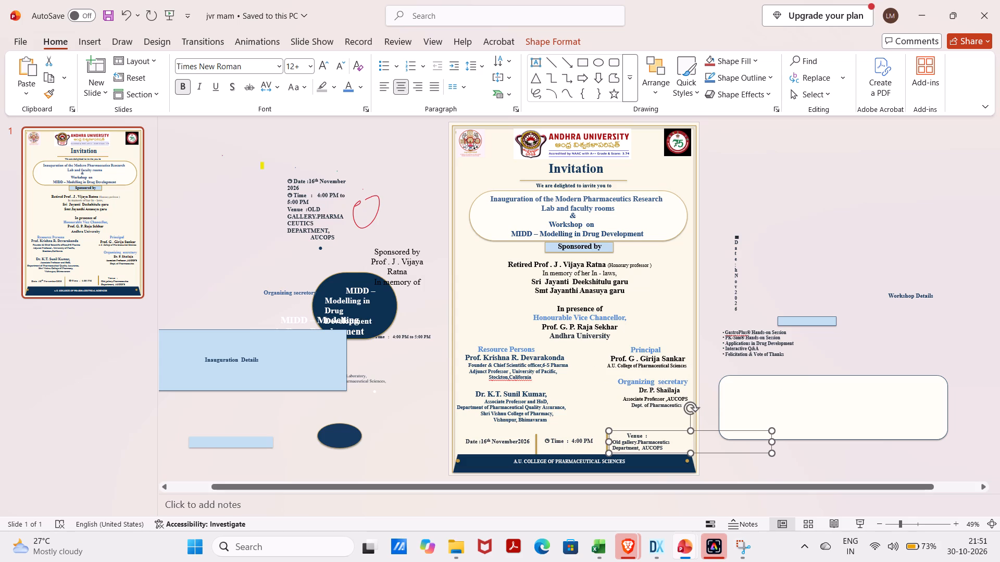
Delete the extra leading spaces before the organizing secretary's name so it sits centered under its heading.
left_click(633, 388)
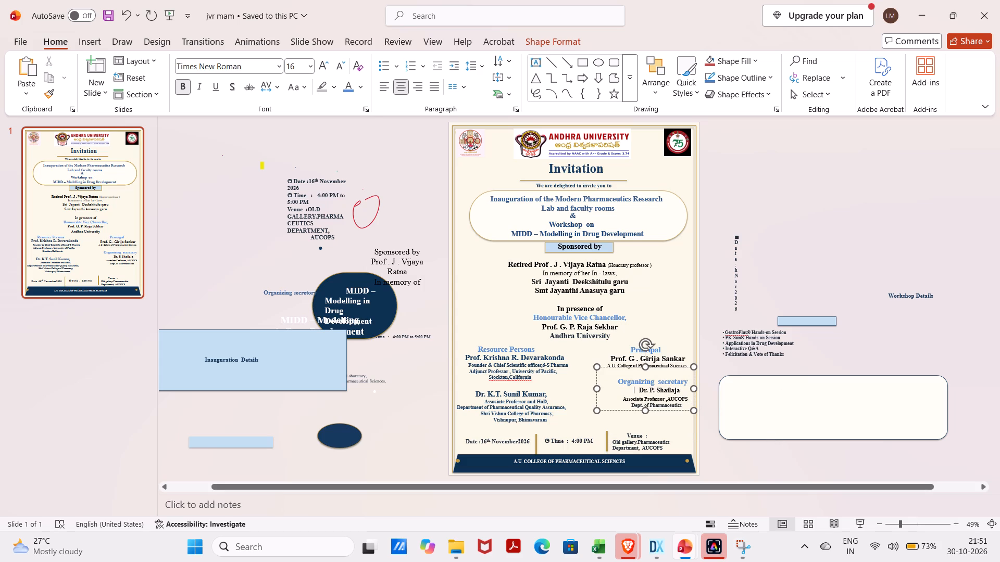
left_click(636, 393)
key("BackSpace")
key("BackSpace")
key("BackSpace")
key("BackSpace")
key("BackSpace")
key("BackSpace")
key("BackSpace")
left_click(735, 450)
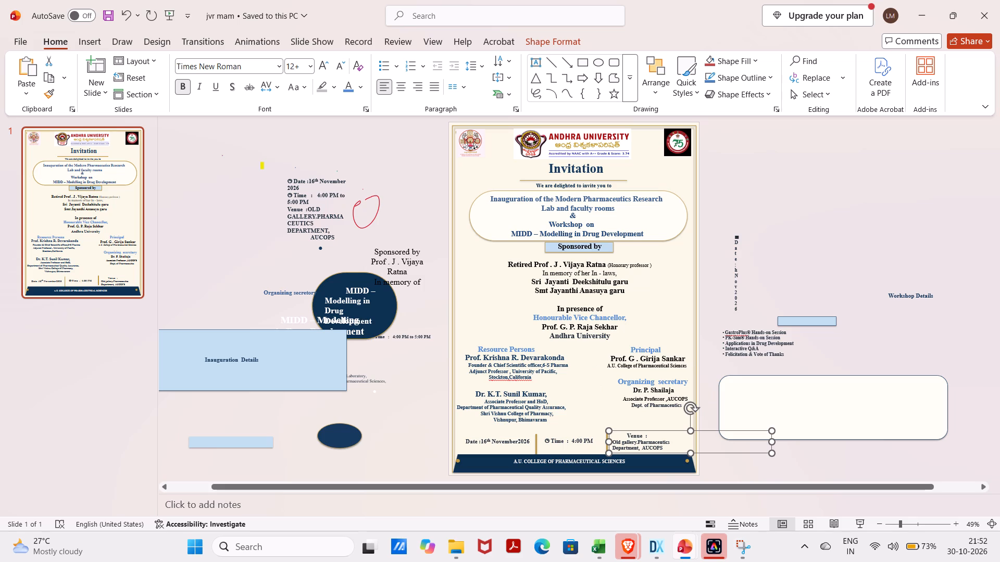
left_click(803, 250)
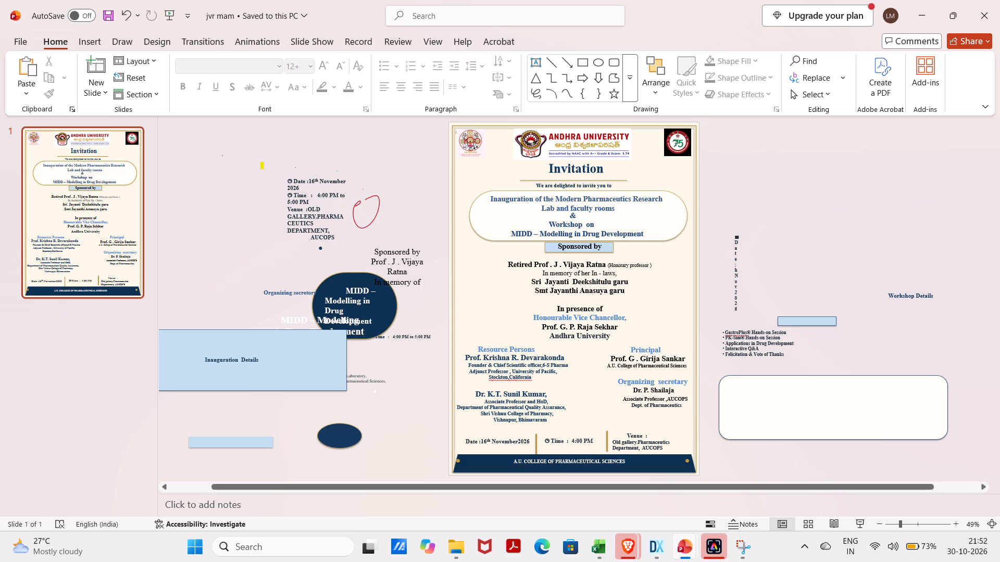
Ignore the flagged spelling of "Stockton,California" in the resource persons text box to clear its red underline.
left_click(502, 377)
right_click(502, 377)
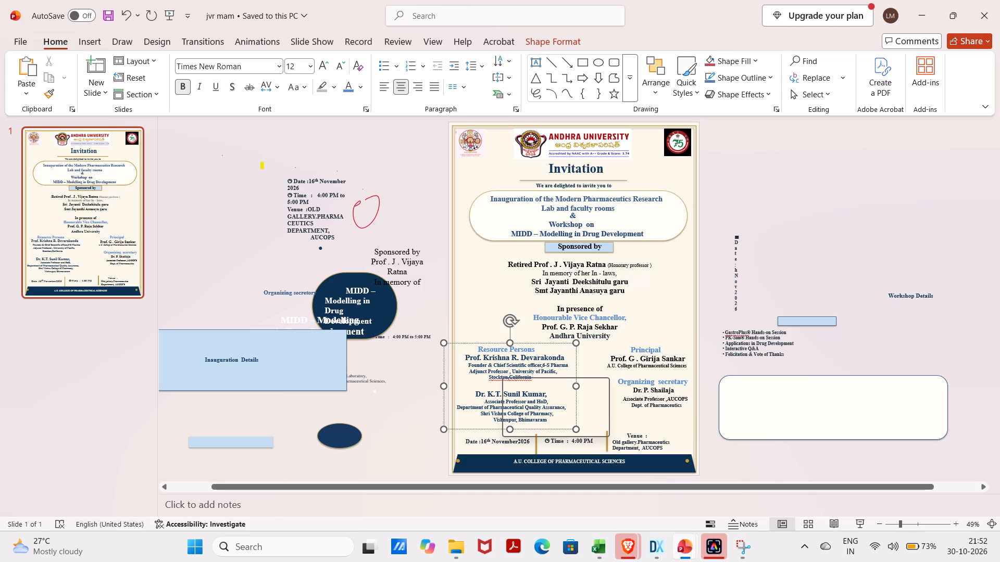
left_click(525, 405)
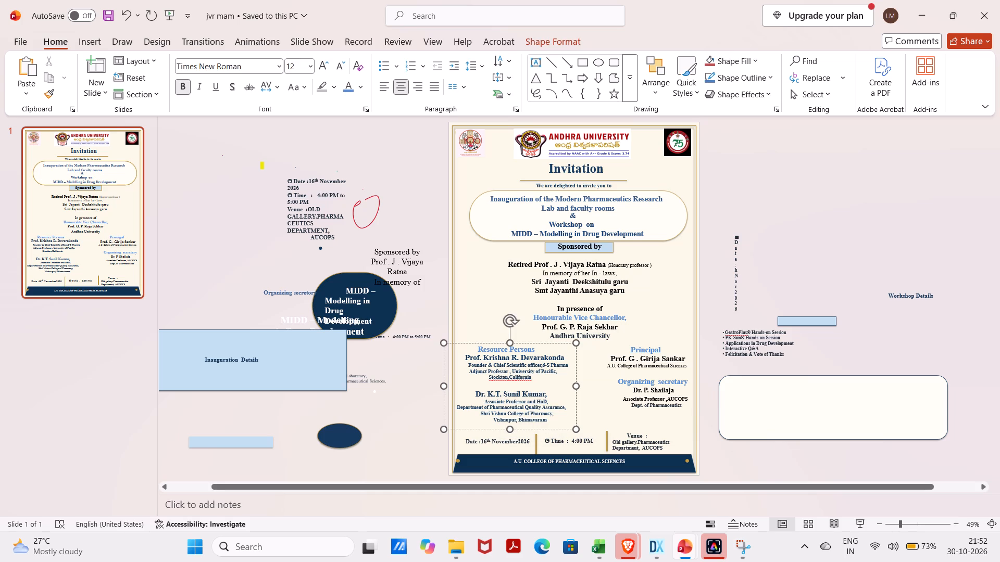
left_click(525, 378)
right_click(525, 378)
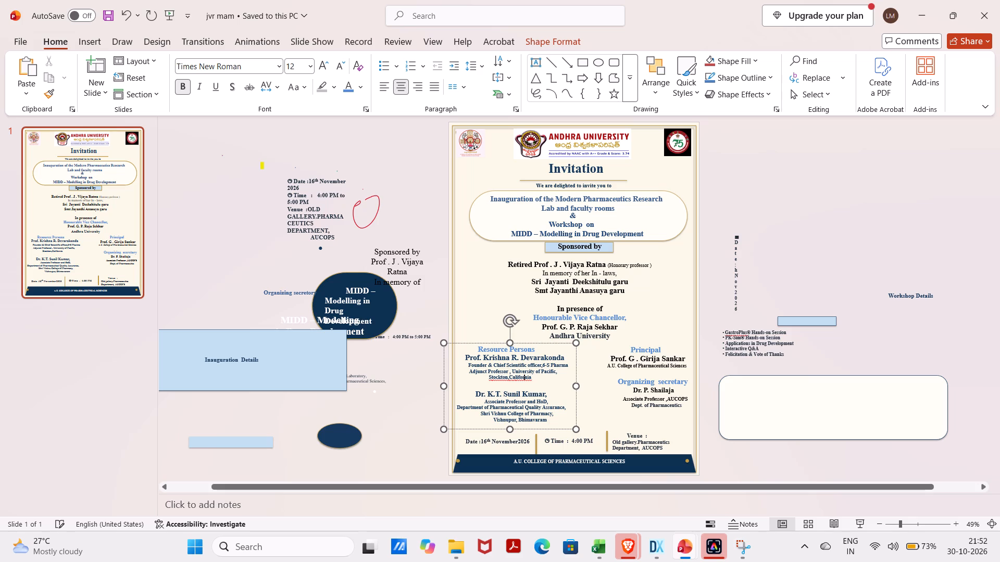
left_click(519, 375)
left_click(519, 375)
left_click(746, 253)
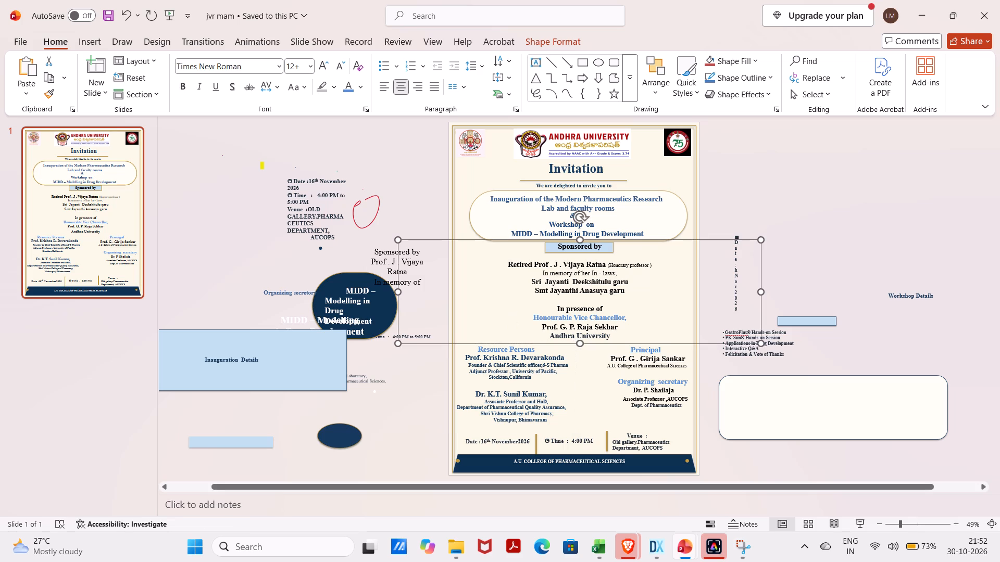
left_click(842, 216)
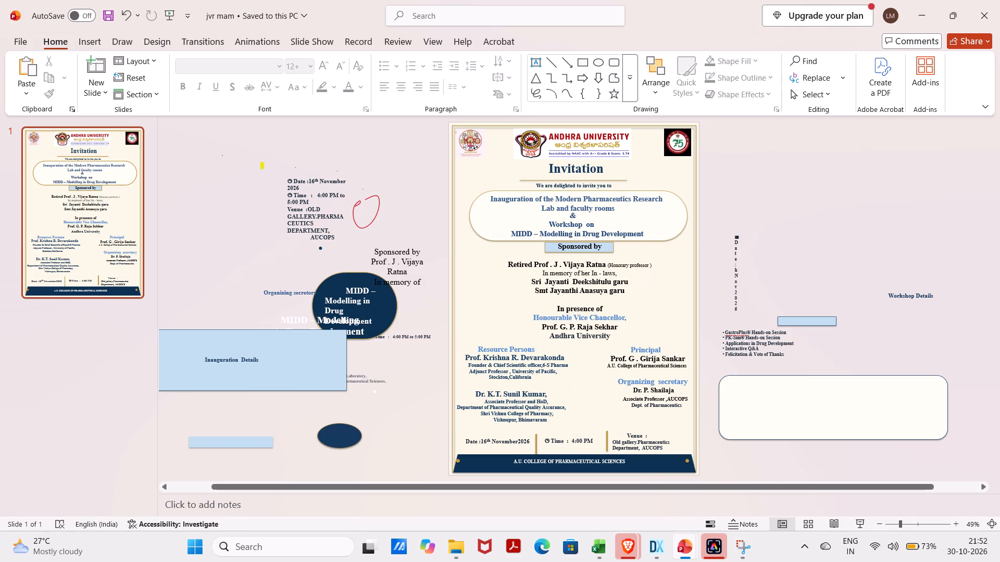
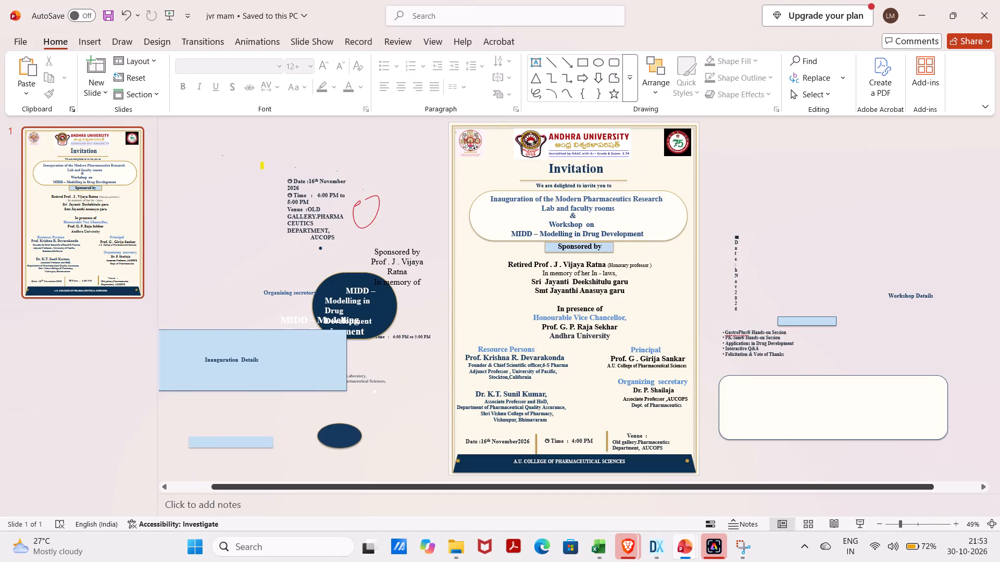
Switch to Snipping Tool, capture a new snip of the entire invitation slide and copy it, returning to the presentation.
left_click(737, 553)
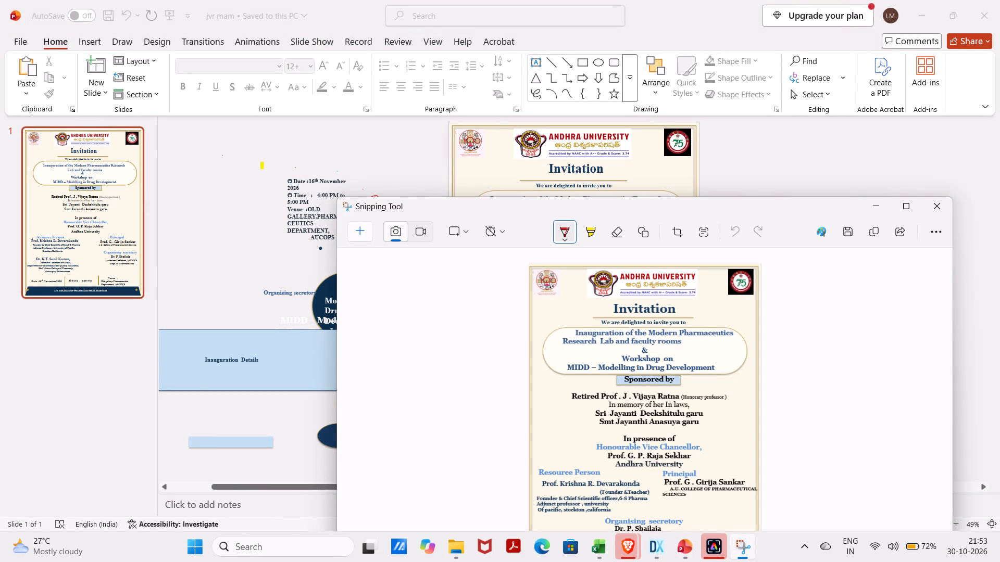
left_click(355, 230)
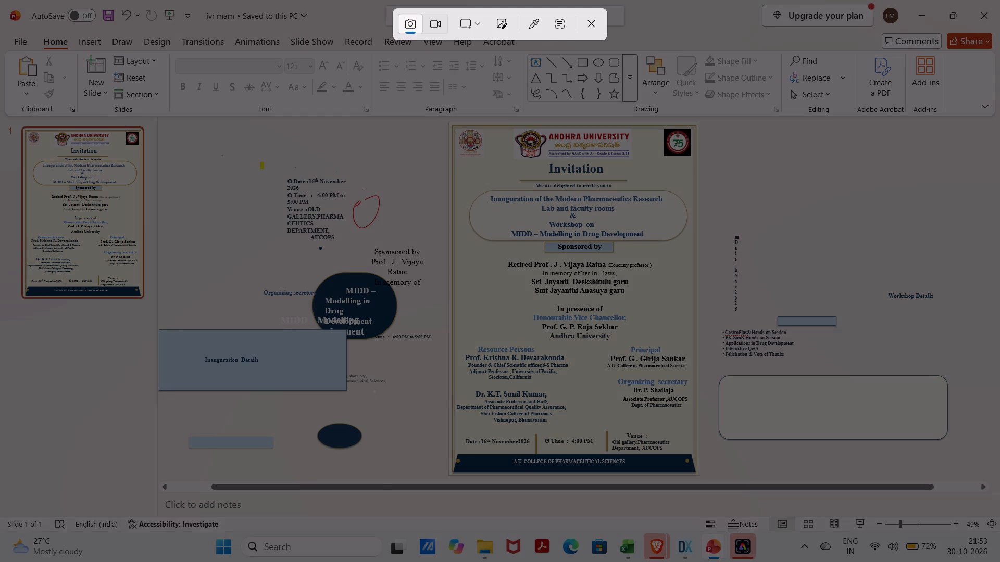
left_click_drag(450, 119, 695, 346)
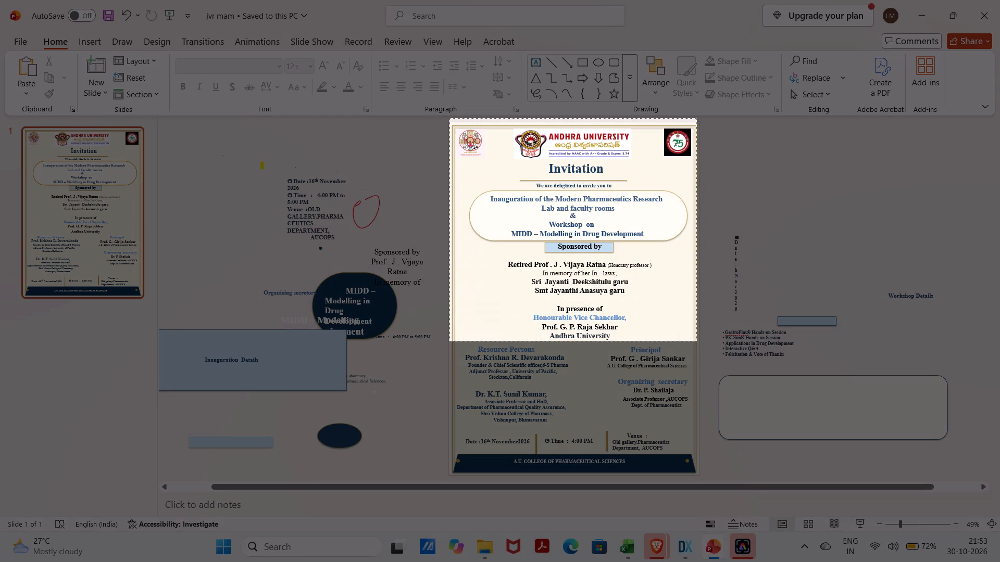
left_click_drag(695, 346, 702, 473)
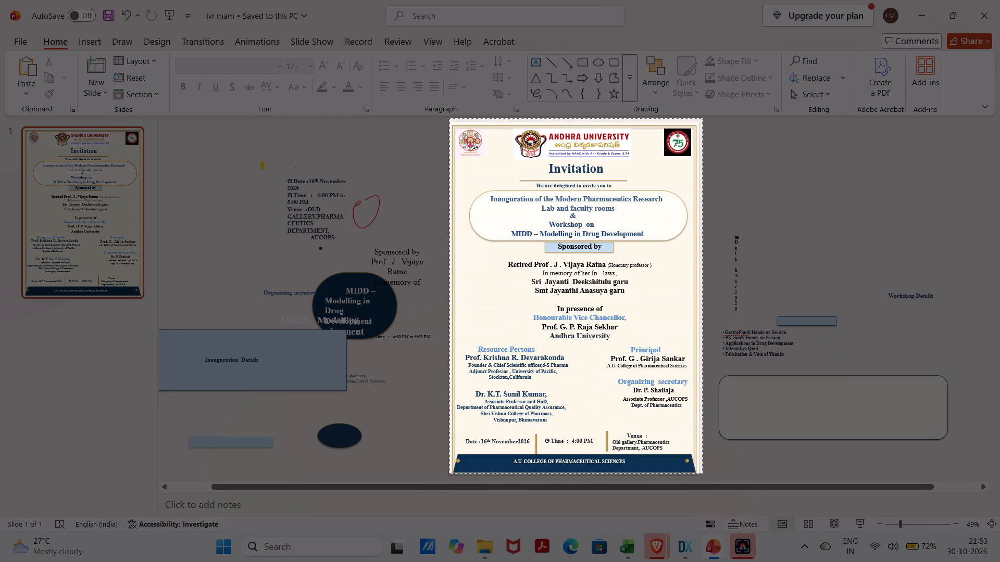
left_click_drag(702, 473, 701, 478)
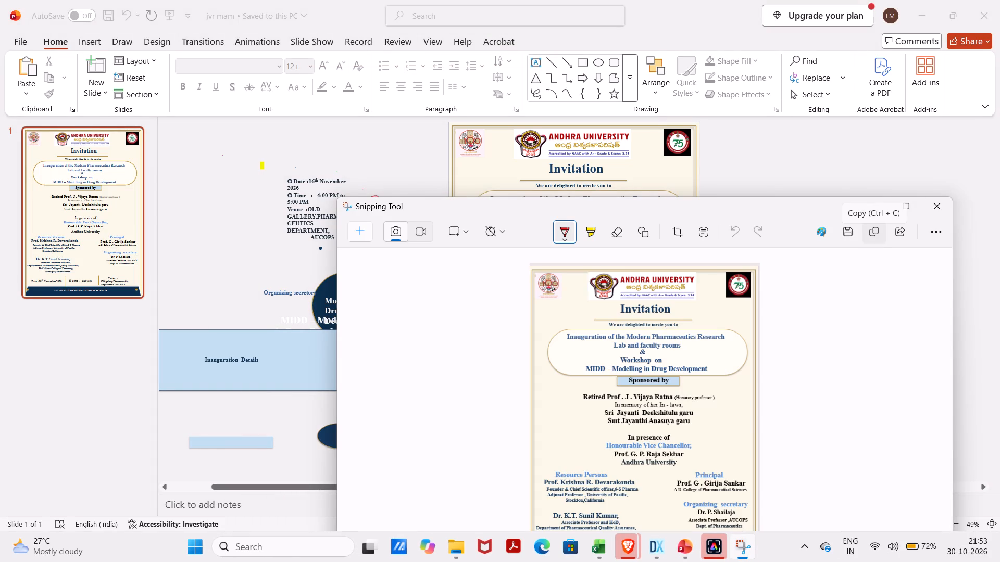
left_click(874, 237)
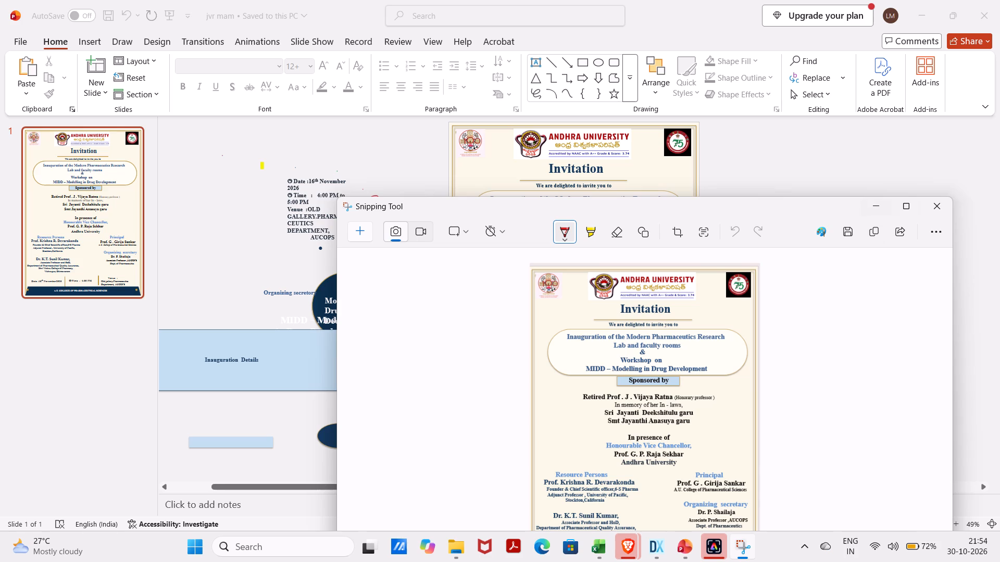
left_click(882, 209)
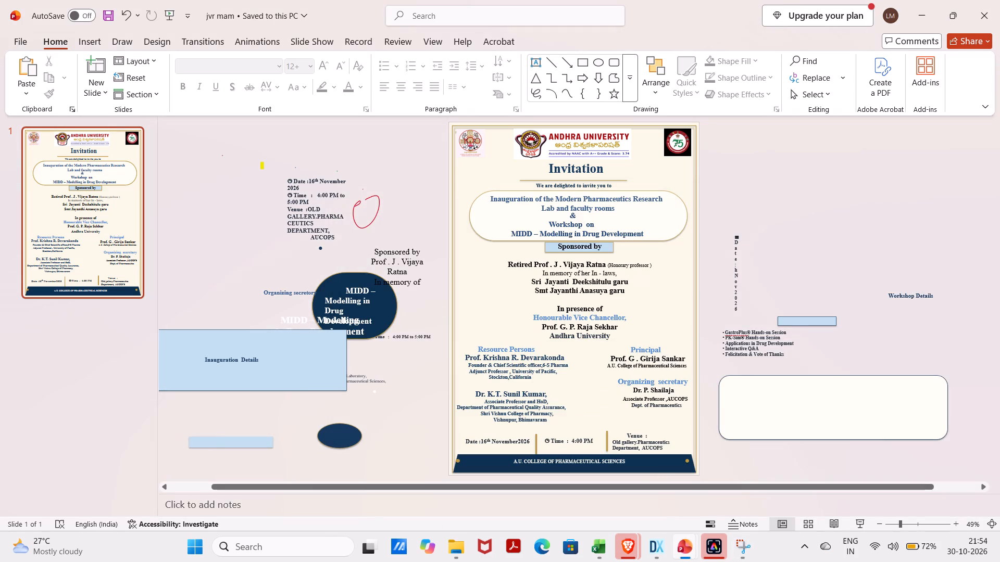
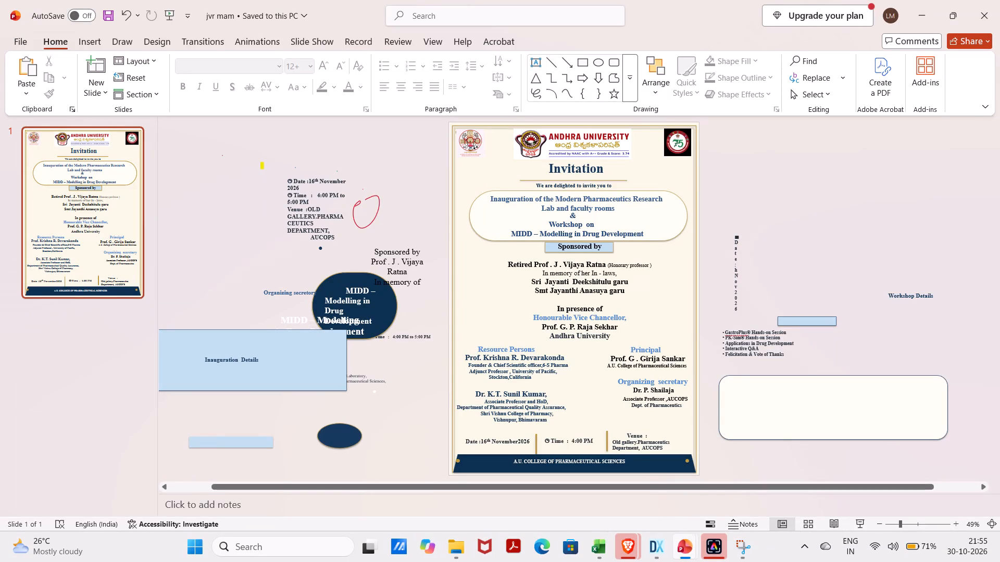
Capitalise the initials in the invitation heading's second line so it reads "Lab and Faculty Rooms".
left_click(574, 208)
key("BackSpace")
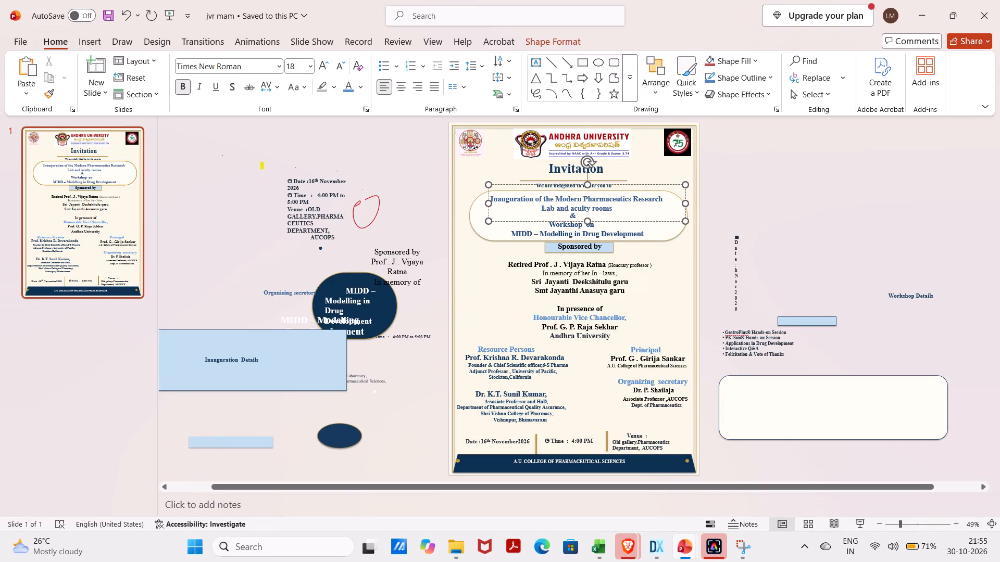
key("f")
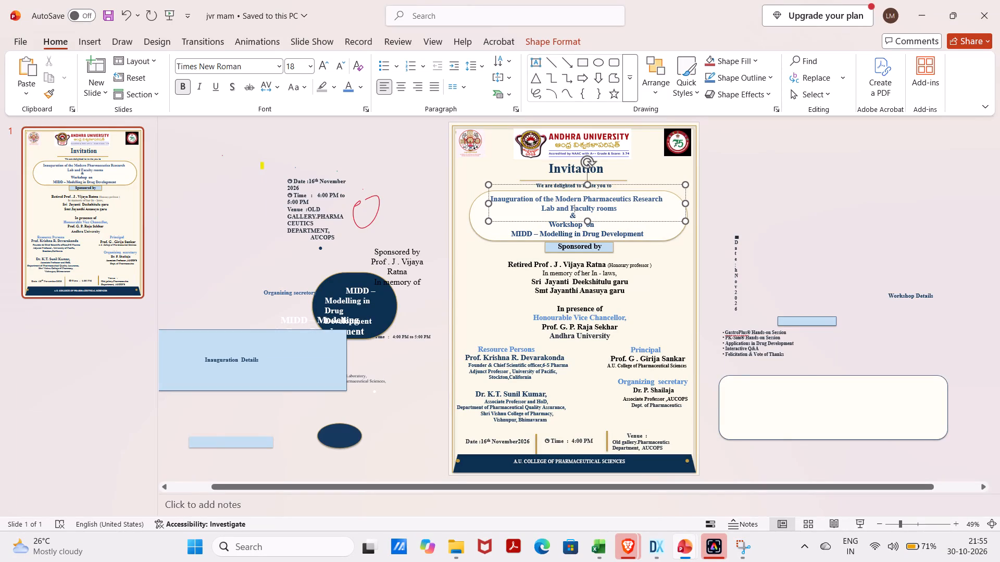
left_click(599, 209)
key("BackSpace")
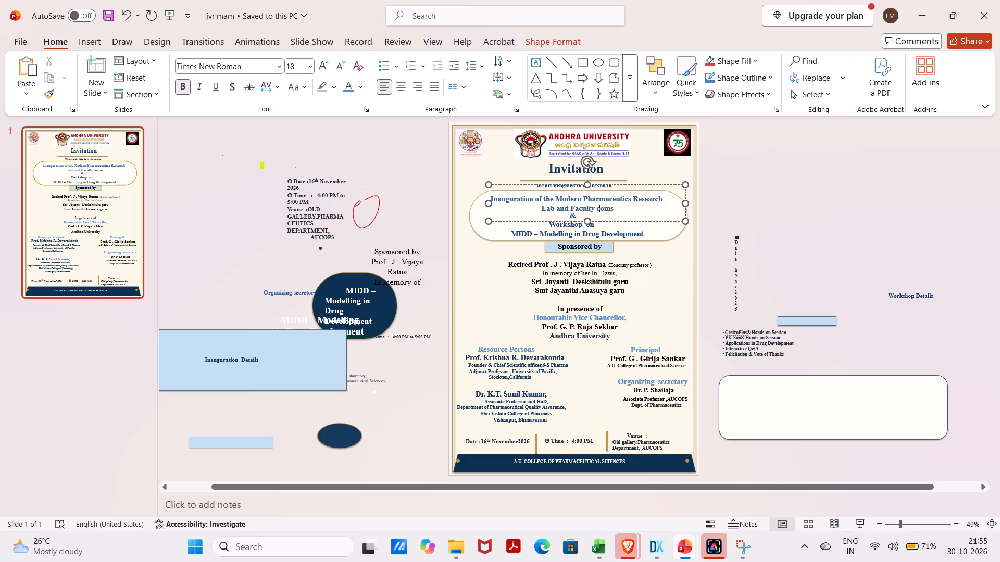
key("r")
left_click(795, 198)
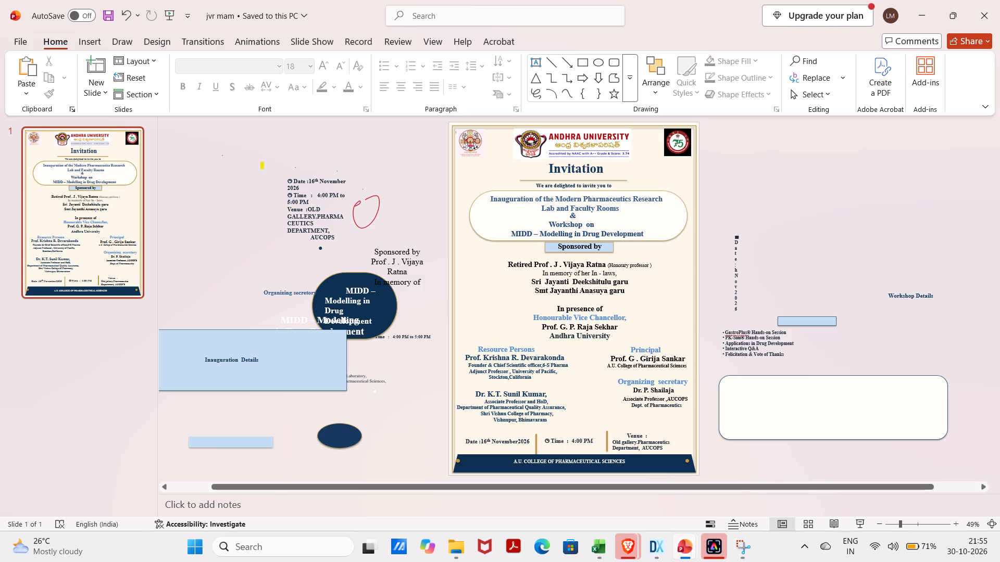
Resize the sponsor and guest text box toward the slide's left side, clearing it off the light-blue label rectangle.
left_click(612, 252)
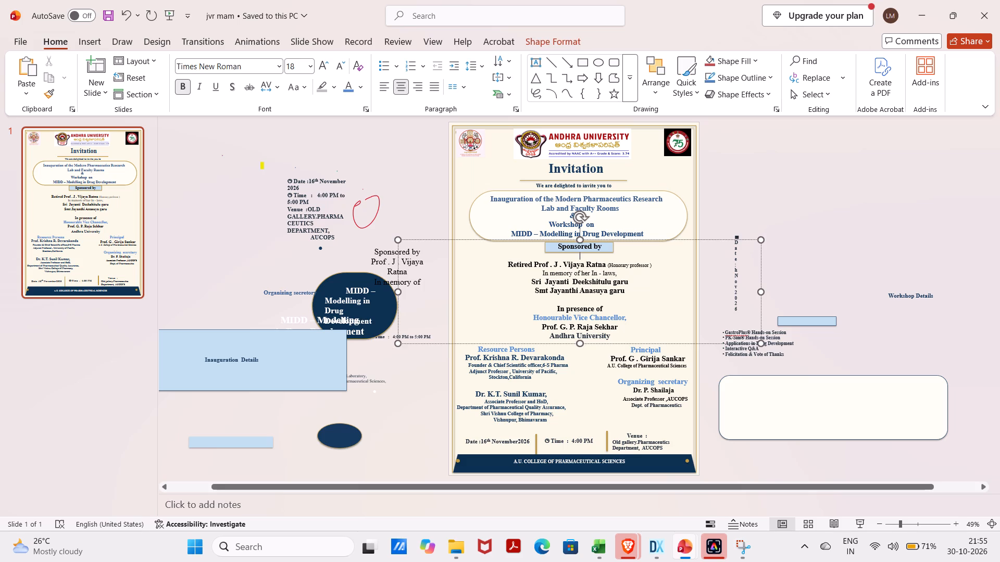
left_click(547, 250)
left_click_drag(395, 234, 366, 232)
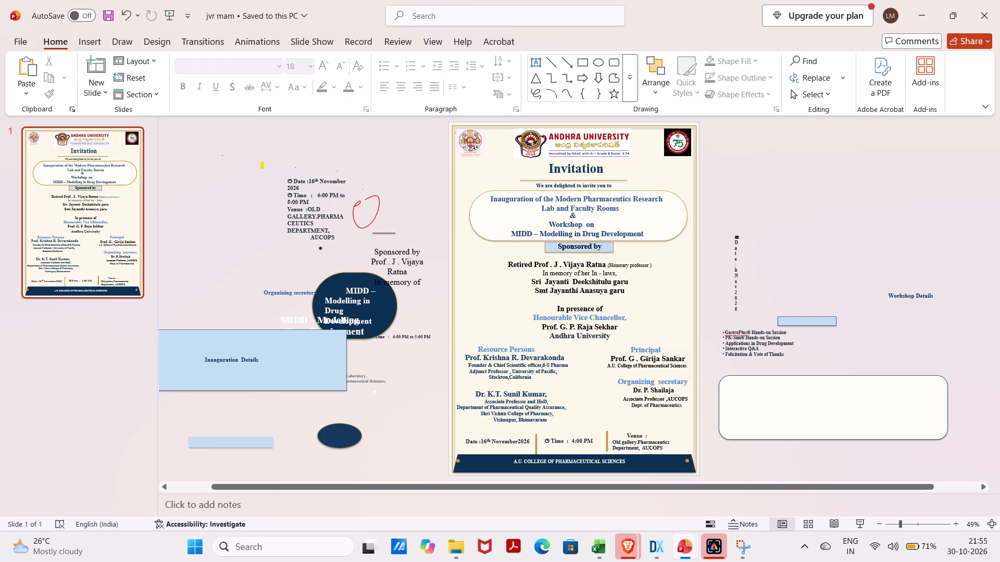
left_click_drag(366, 232, 345, 226)
left_click(446, 290)
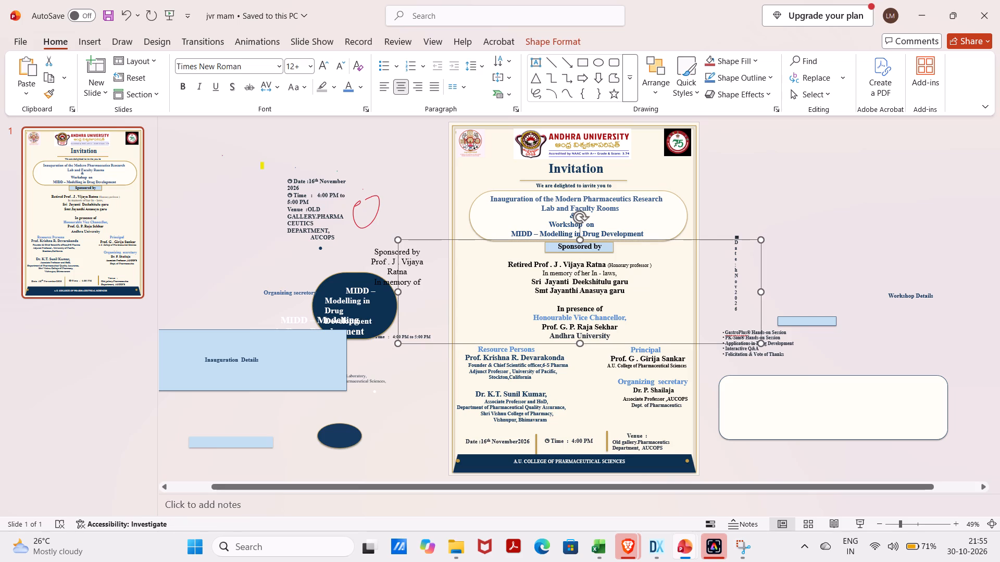
left_click_drag(399, 239, 389, 239)
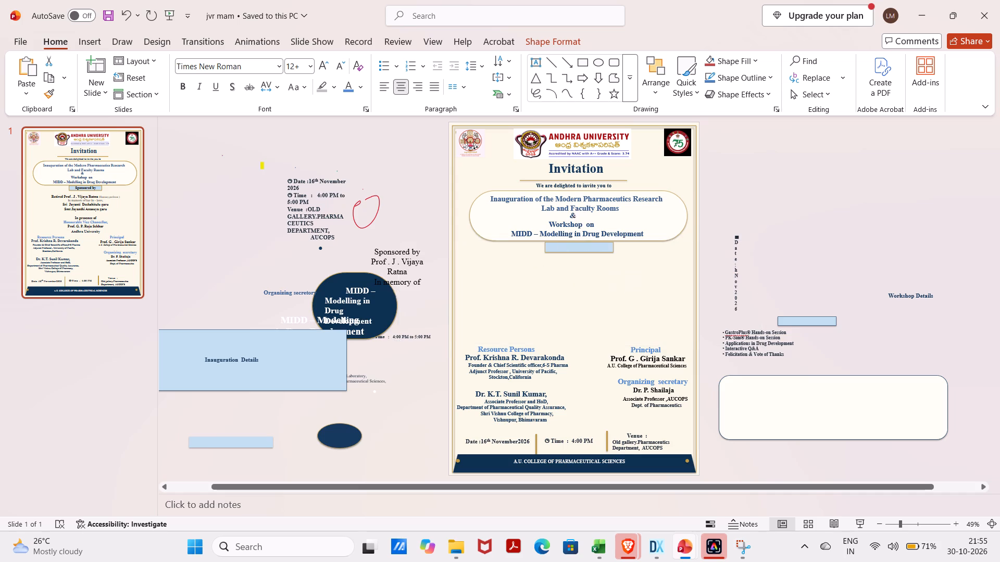
left_click_drag(389, 239, 137, 235)
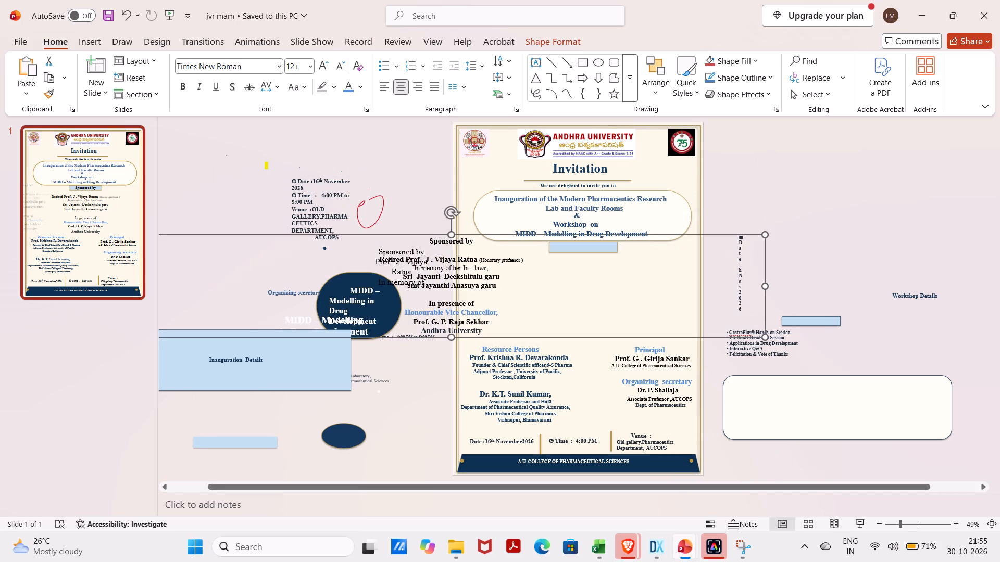
left_click(591, 248)
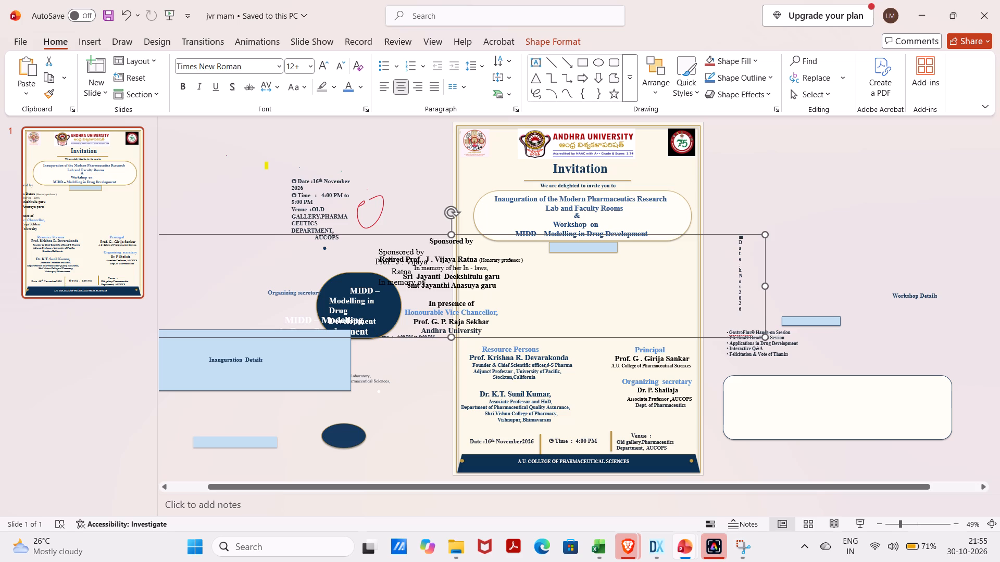
left_click_drag(765, 232, 574, 233)
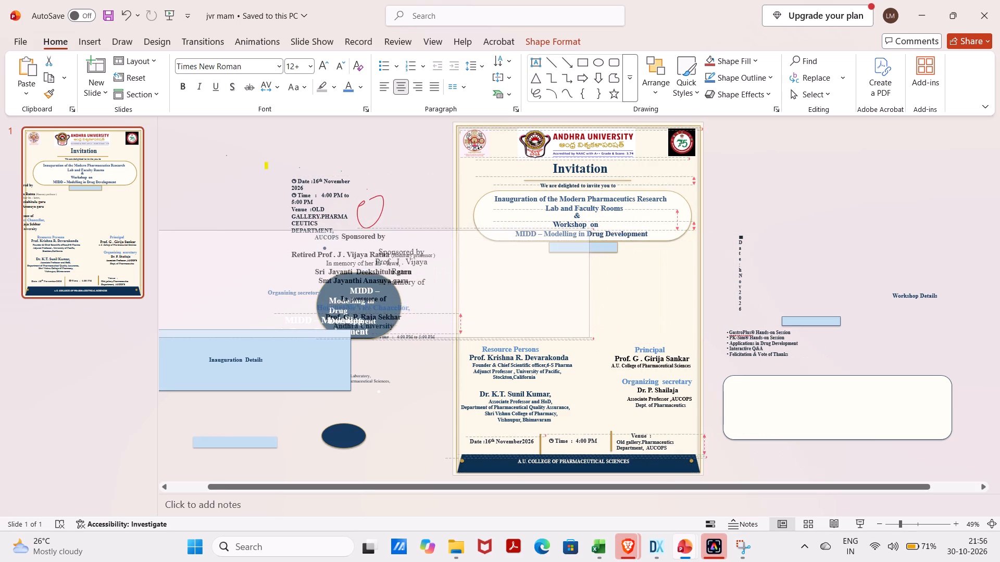
left_click_drag(574, 233, 557, 234)
Widen the light-blue rectangle beneath the heading oval by extending its left edge outward.
left_click(571, 246)
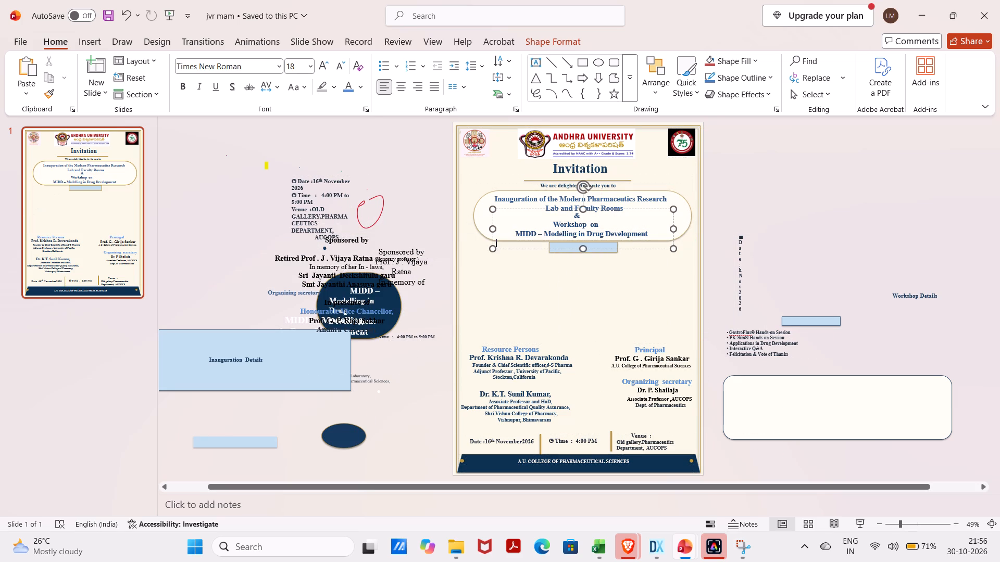
left_click(569, 251)
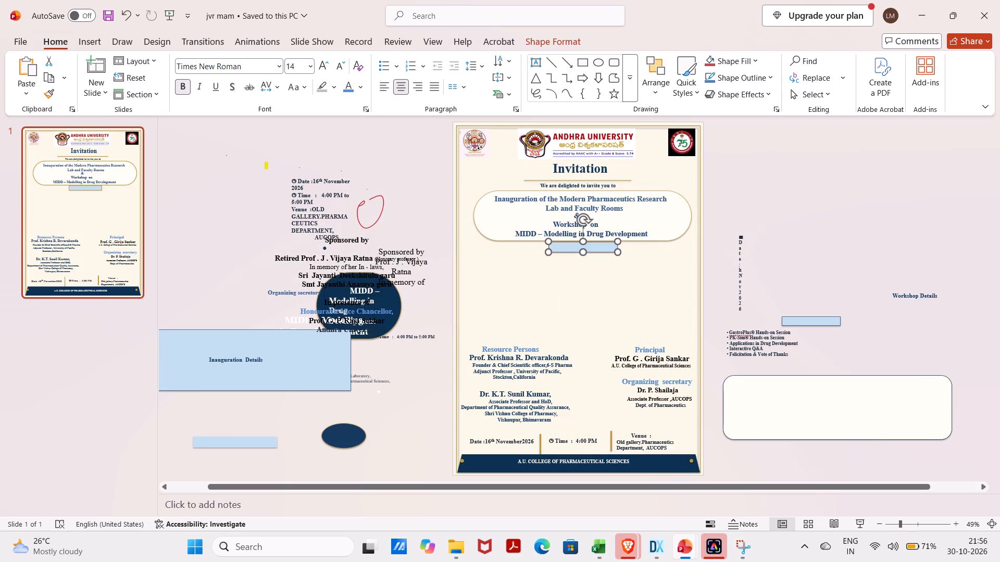
left_click_drag(547, 251, 542, 251)
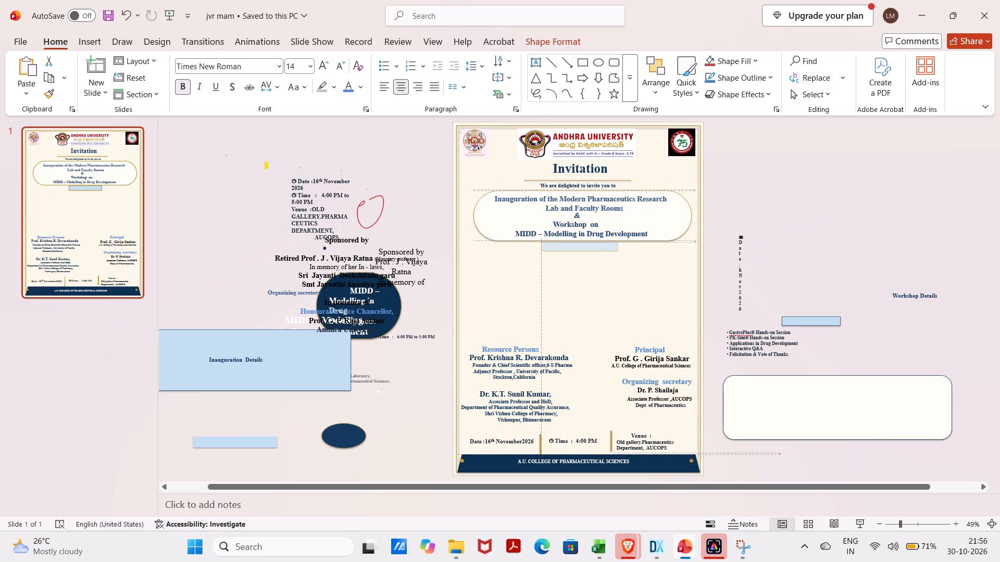
left_click_drag(542, 251, 533, 252)
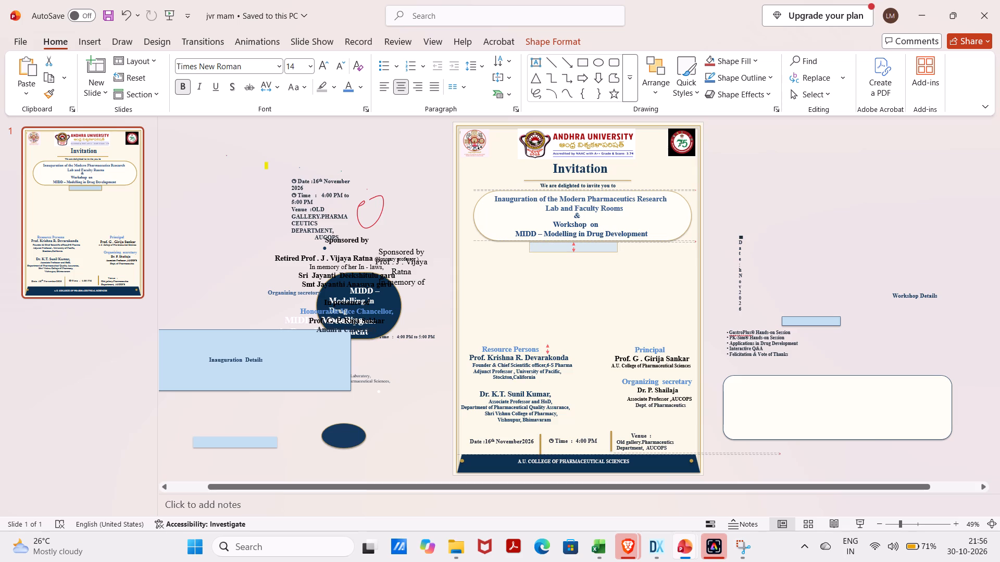
left_click_drag(533, 252, 535, 251)
Widen the sponsor and guest text box and move it back, placing "Sponsored by" centred on the light-blue rectangle.
left_click(530, 271)
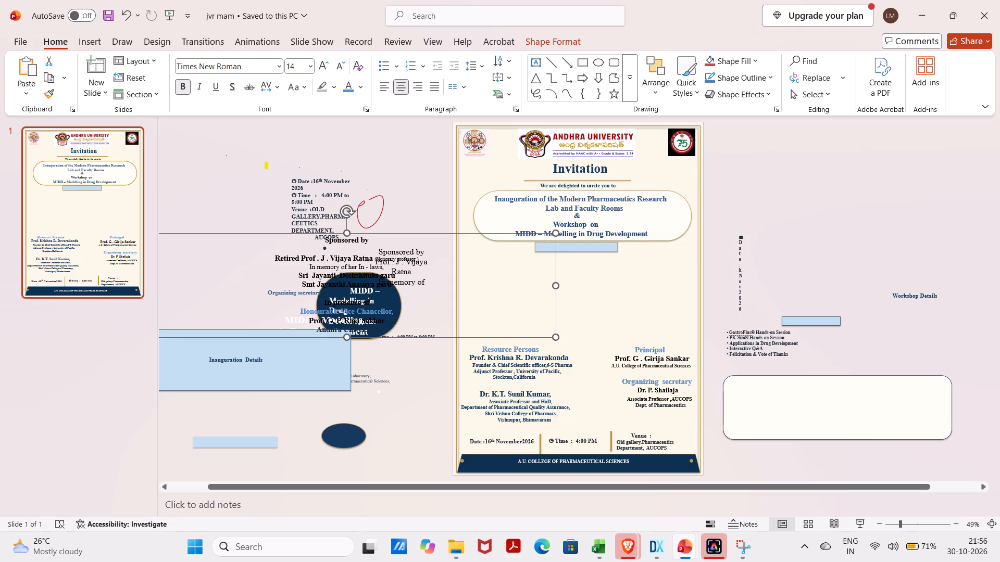
left_click_drag(558, 286, 656, 295)
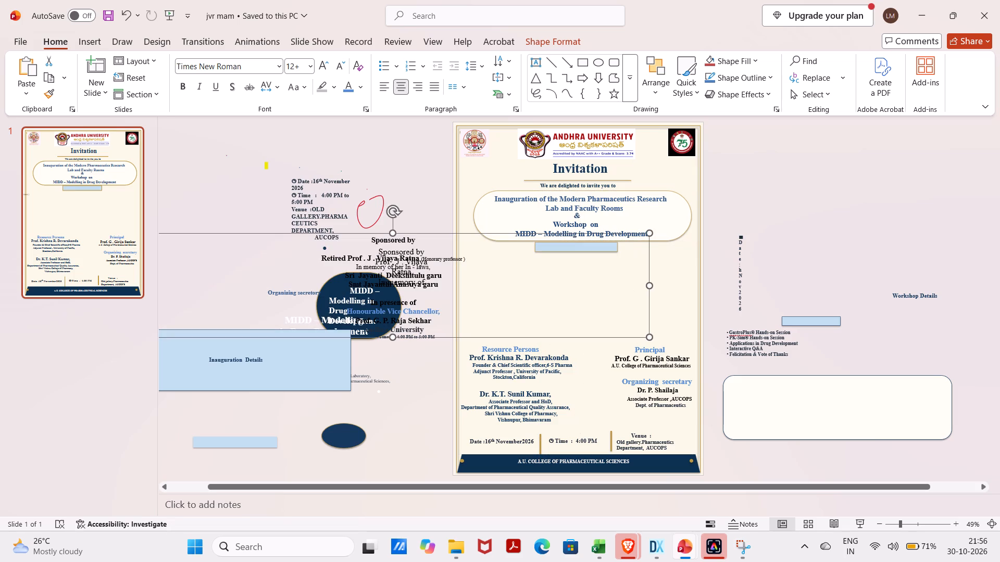
left_click_drag(616, 296, 847, 301)
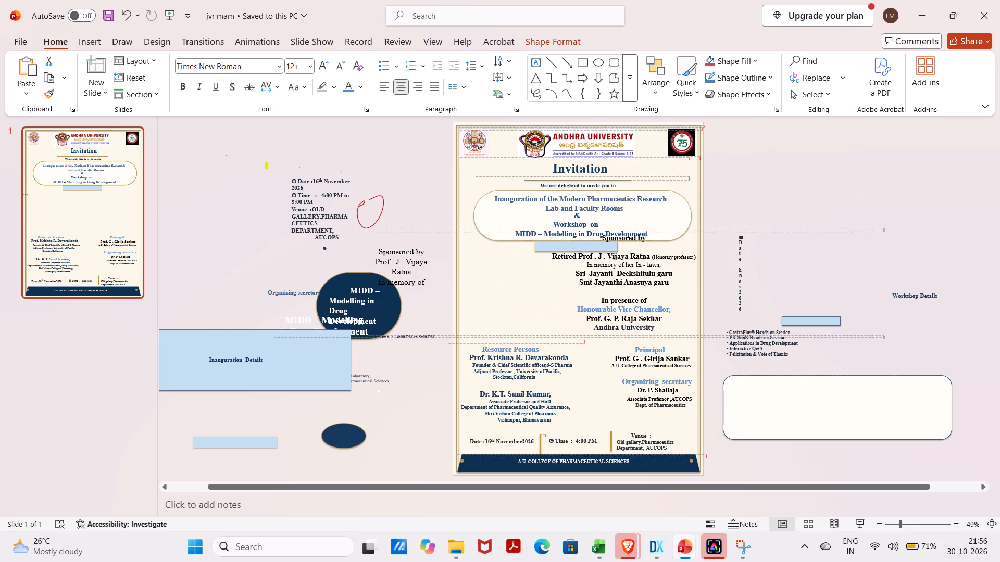
left_click_drag(847, 301, 803, 302)
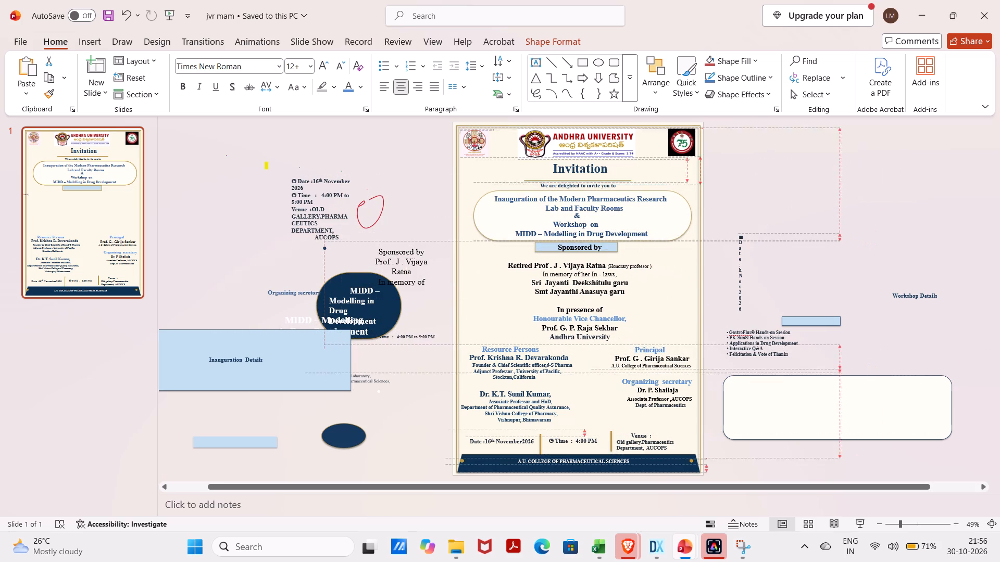
left_click_drag(803, 302, 800, 302)
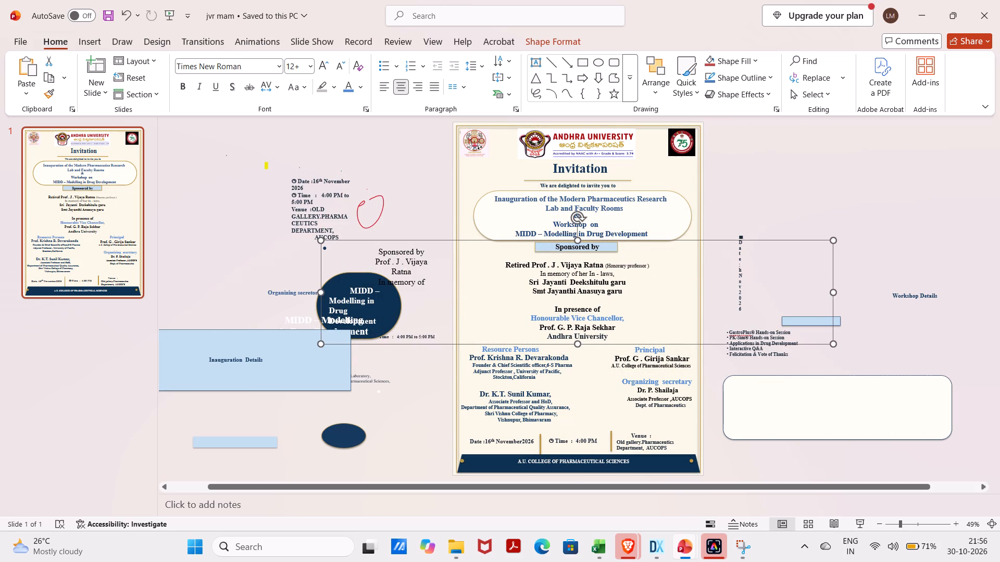
left_click(908, 168)
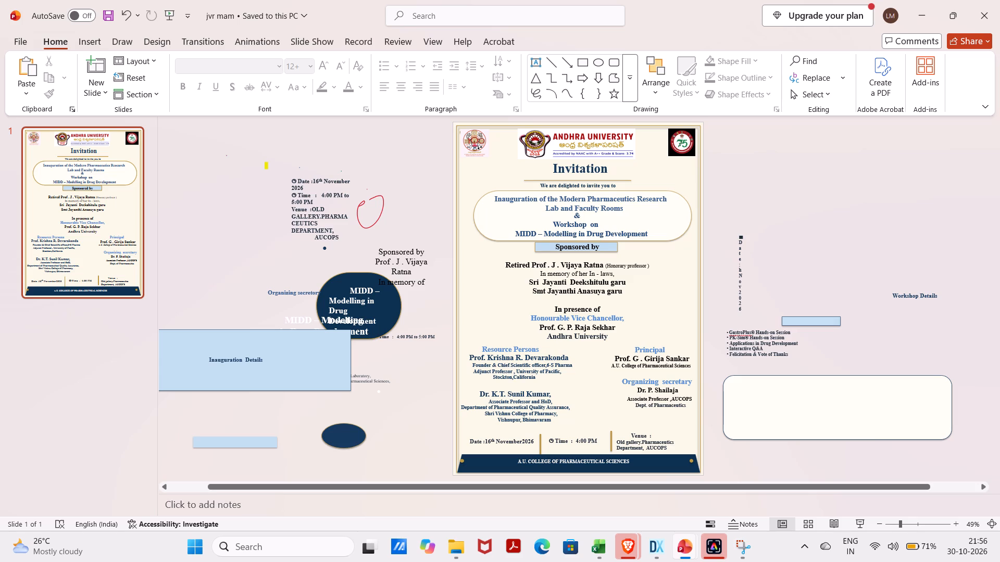
Switch to Snipping Tool, capture a new snip of the entire updated invitation slide and copy it.
left_click(738, 553)
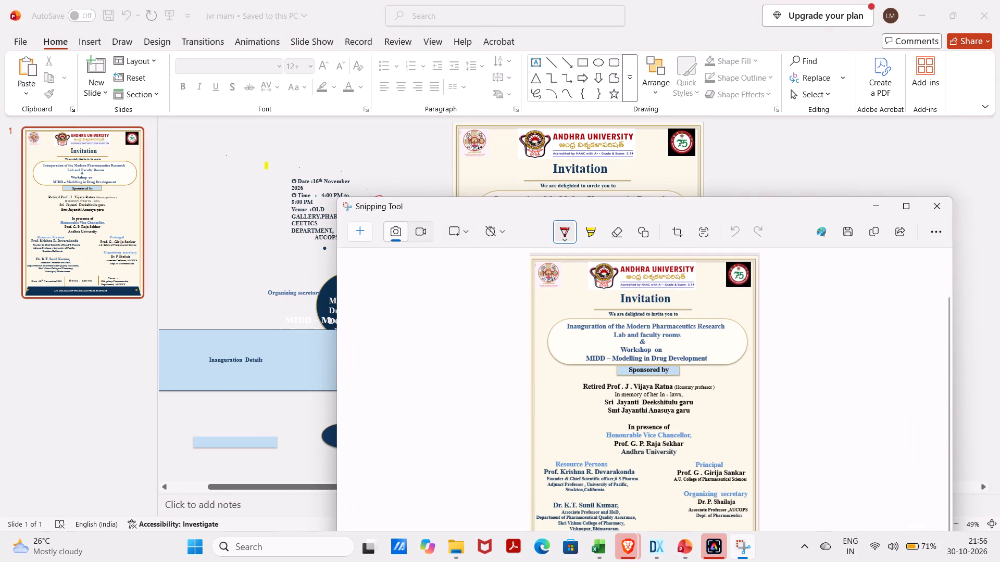
left_click(360, 234)
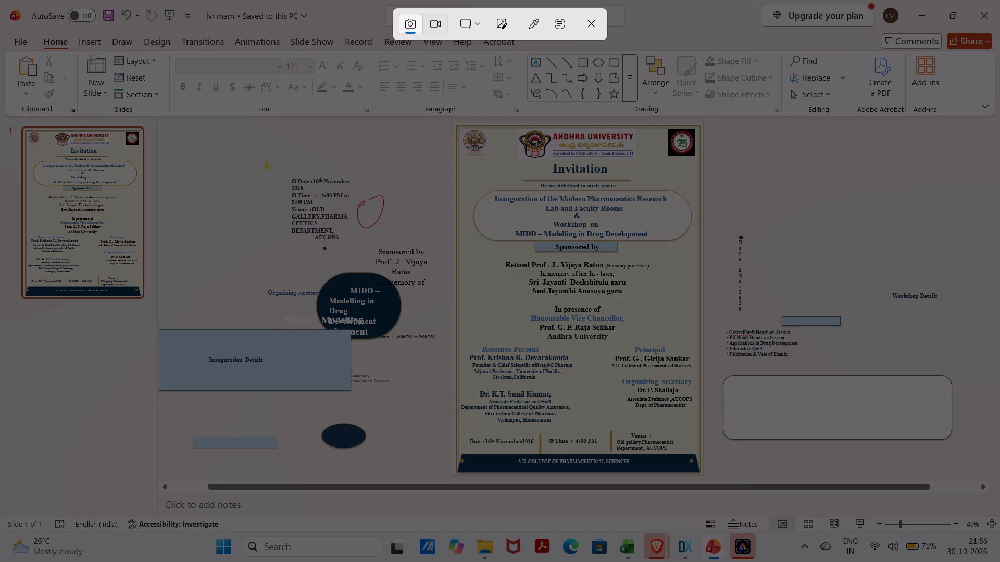
left_click_drag(457, 122, 461, 124)
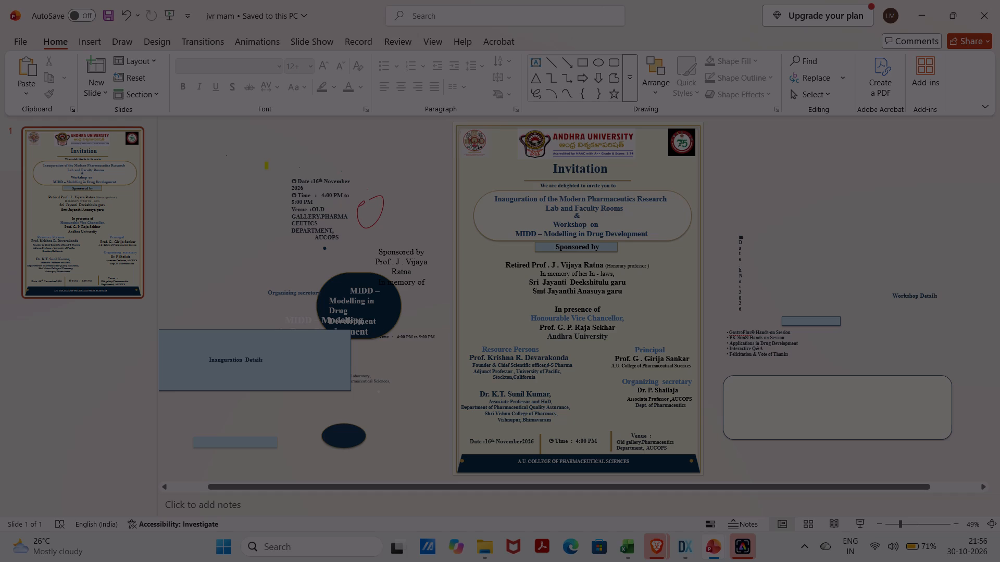
left_click_drag(461, 124, 695, 516)
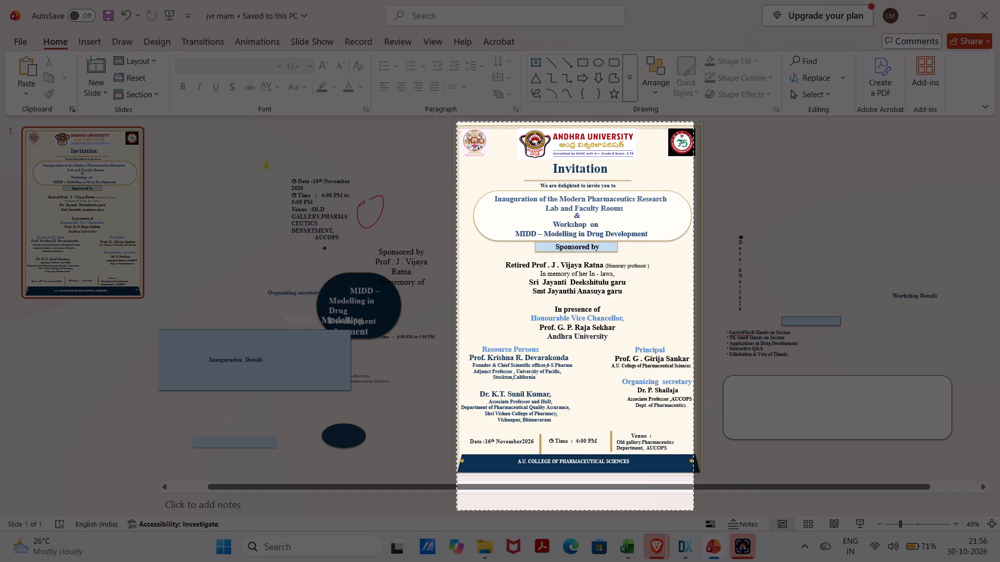
left_click_drag(695, 516, 692, 485)
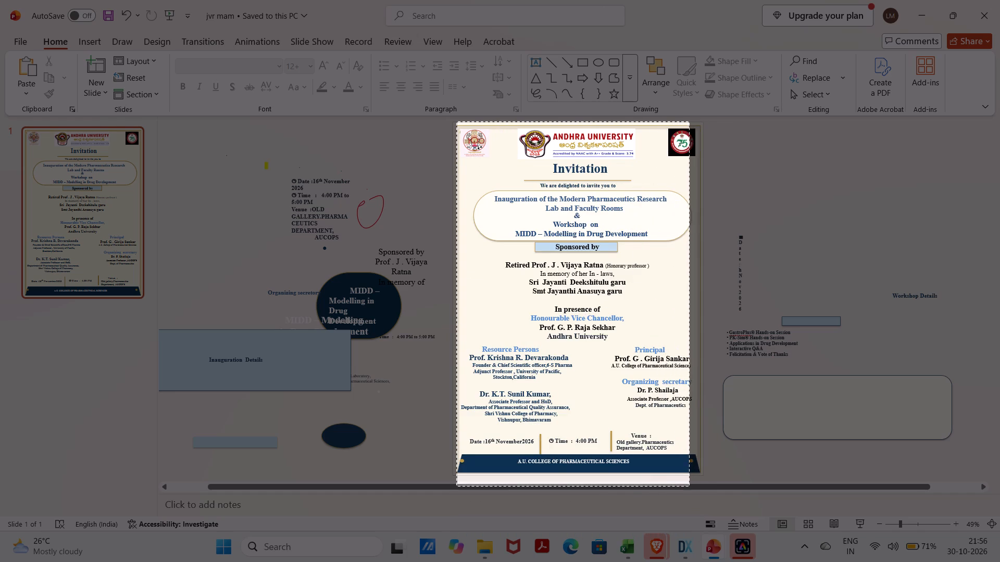
left_click_drag(692, 485, 692, 473)
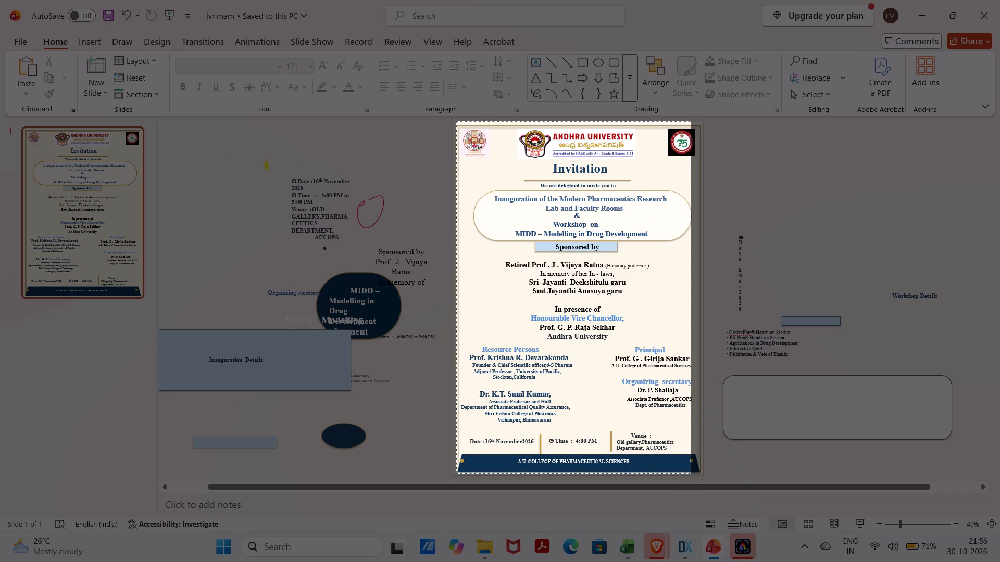
left_click_drag(692, 473, 698, 471)
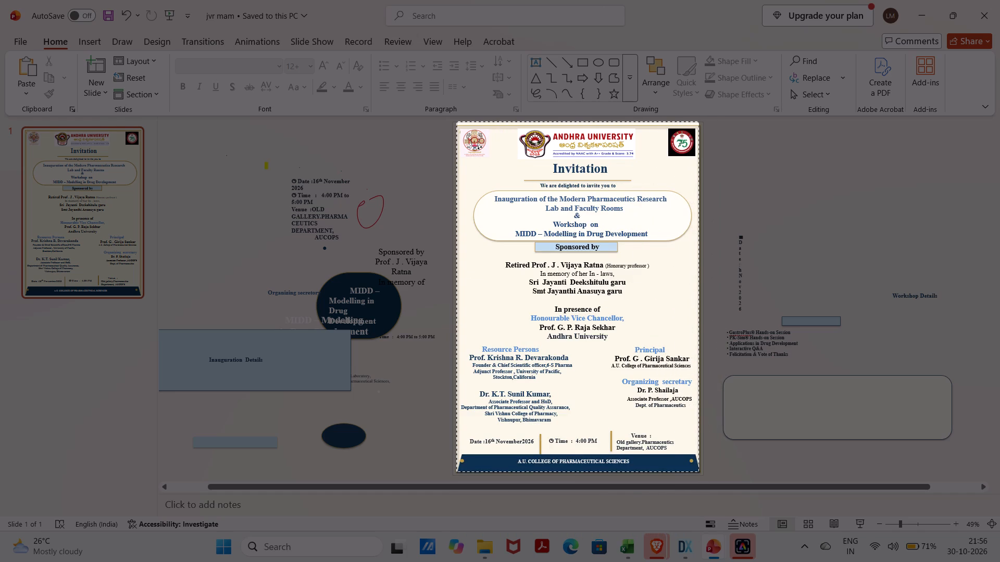
left_click_drag(698, 471, 701, 477)
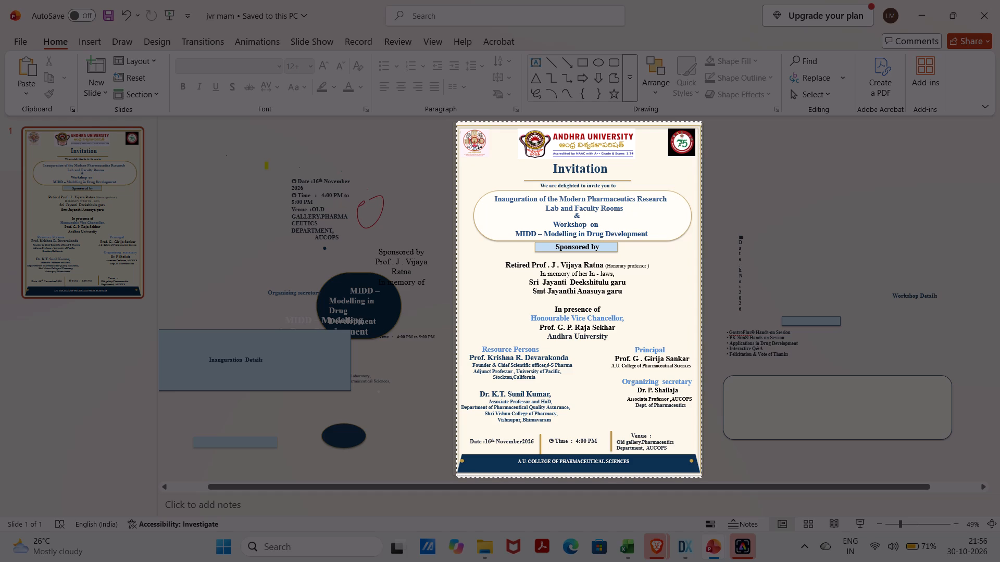
left_click_drag(701, 477, 701, 476)
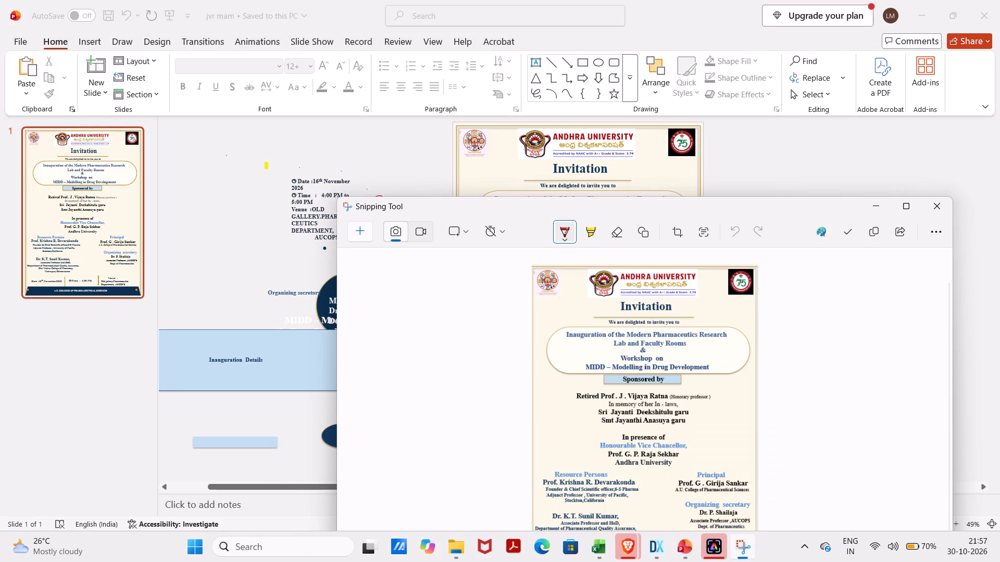
left_click(876, 237)
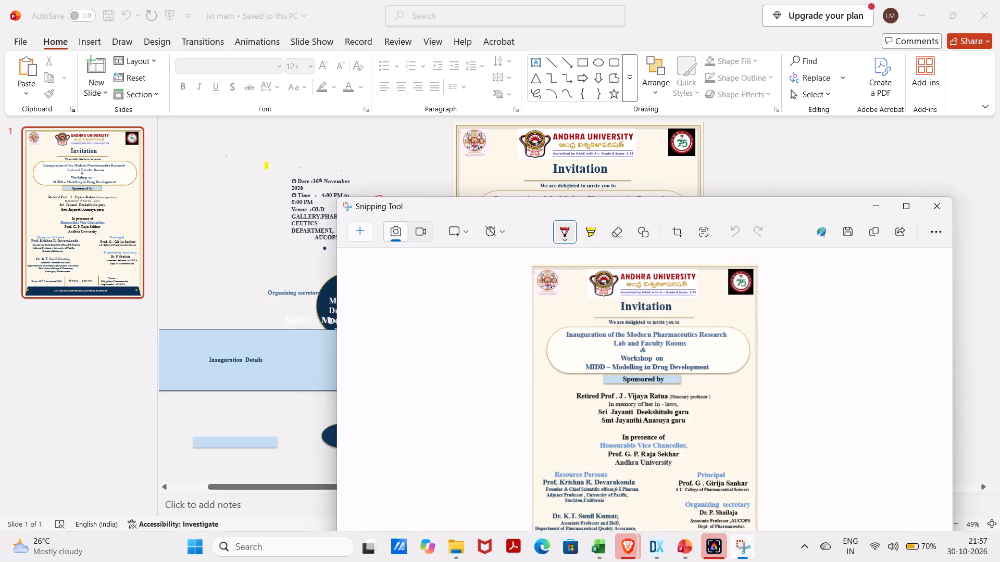
left_click(17, 42)
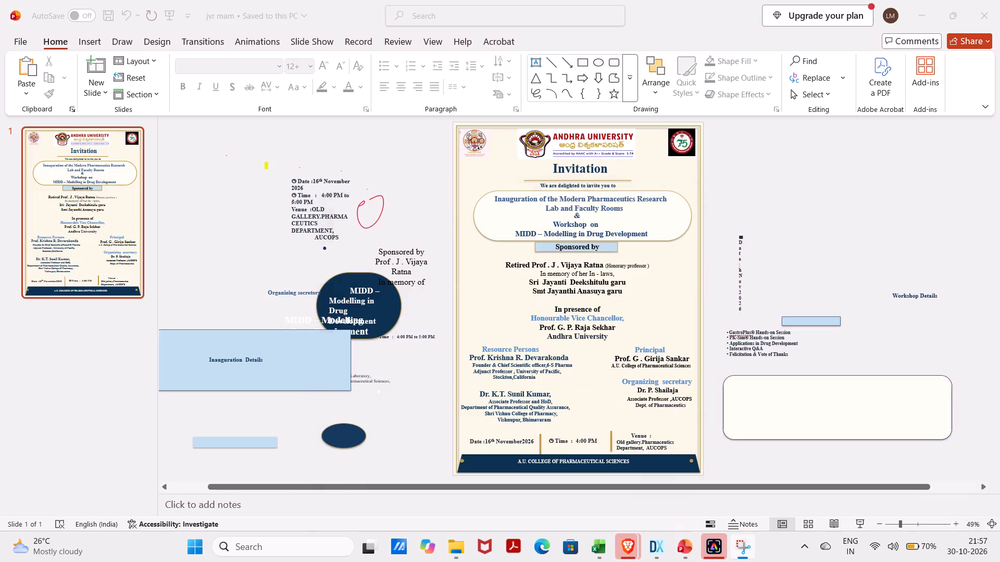
left_click(17, 42)
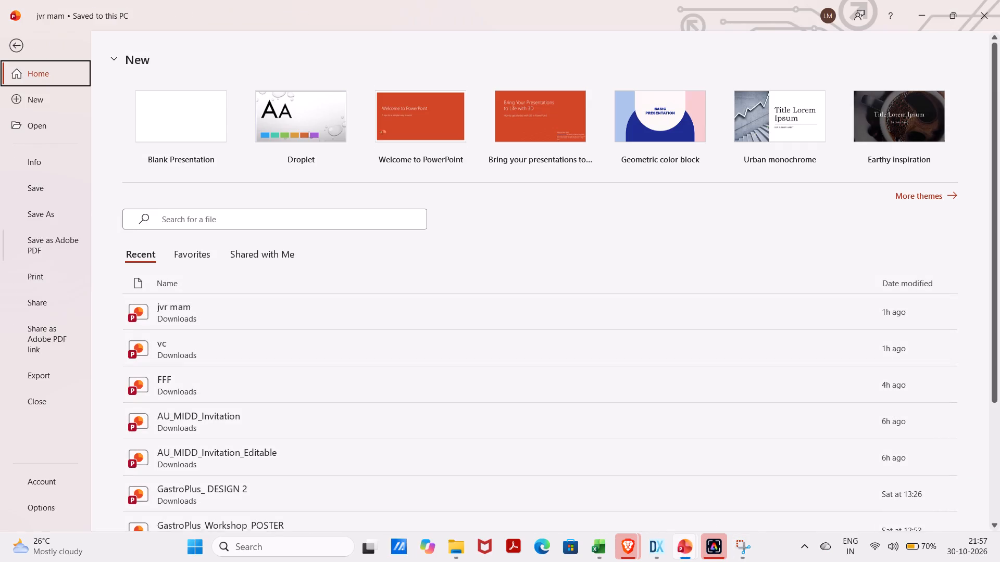
left_click(34, 213)
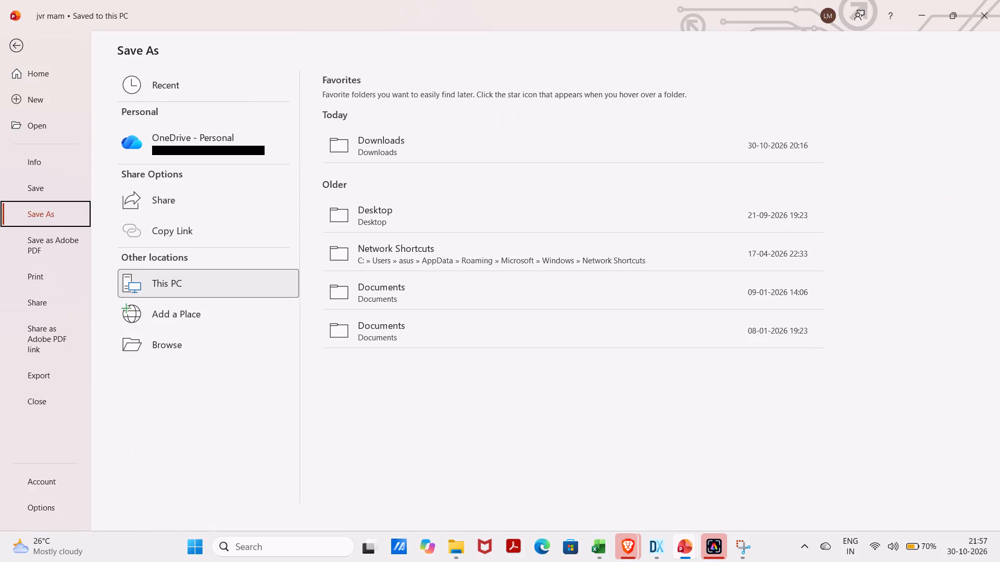
left_click(394, 146)
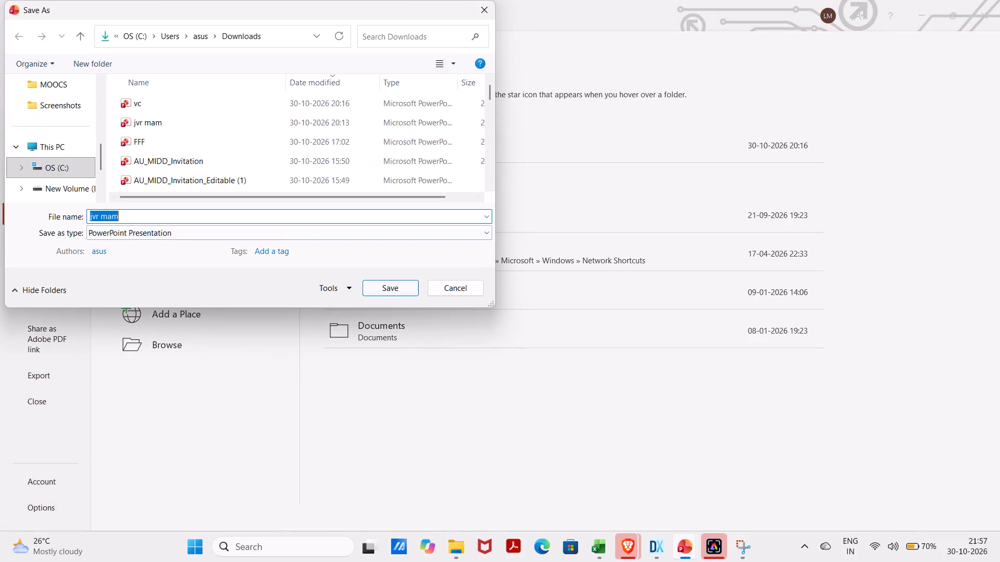
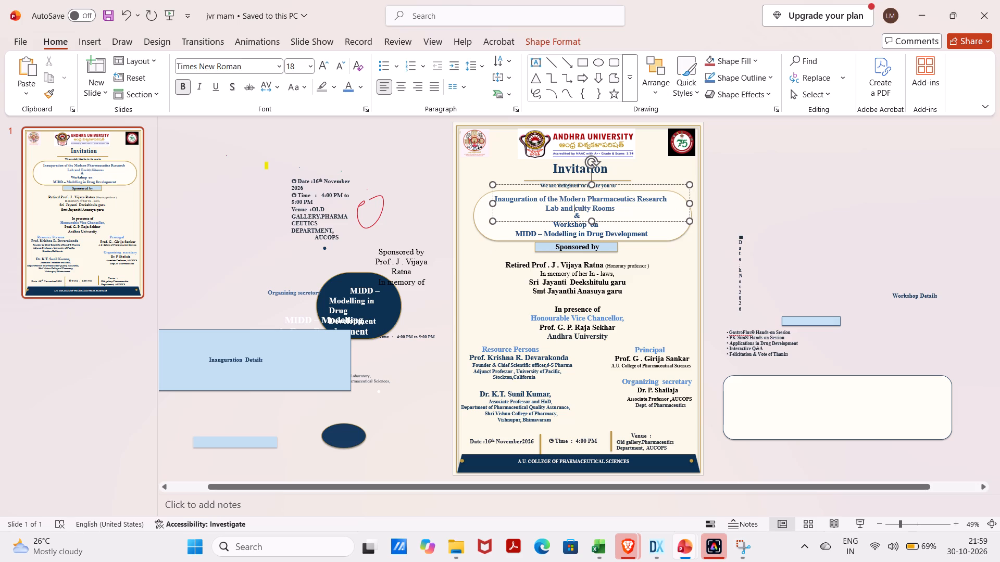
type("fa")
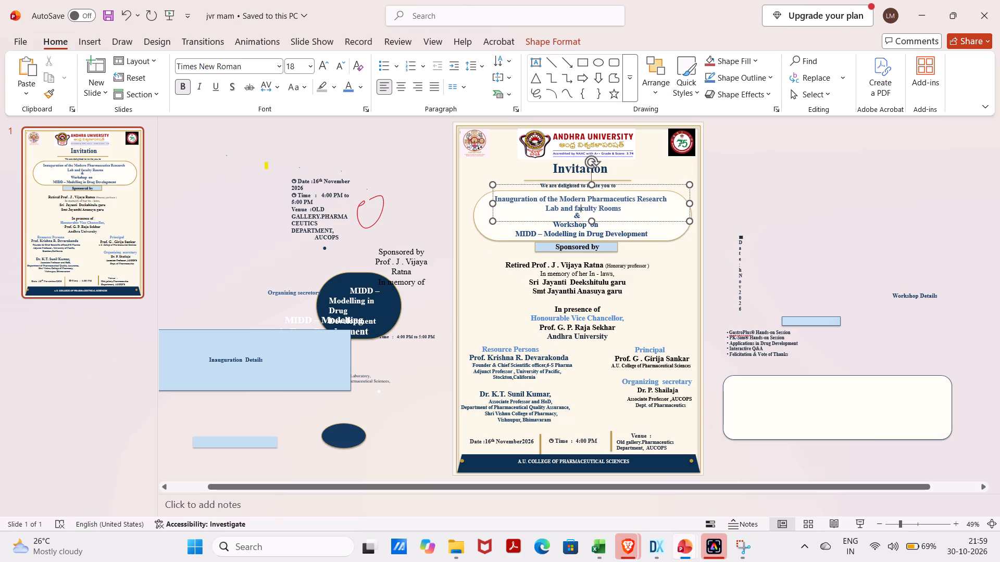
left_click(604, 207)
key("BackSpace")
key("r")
Insert "the" into the line above "Honourable Vice Chancellor" so it reads "In the presence of".
left_click(564, 311)
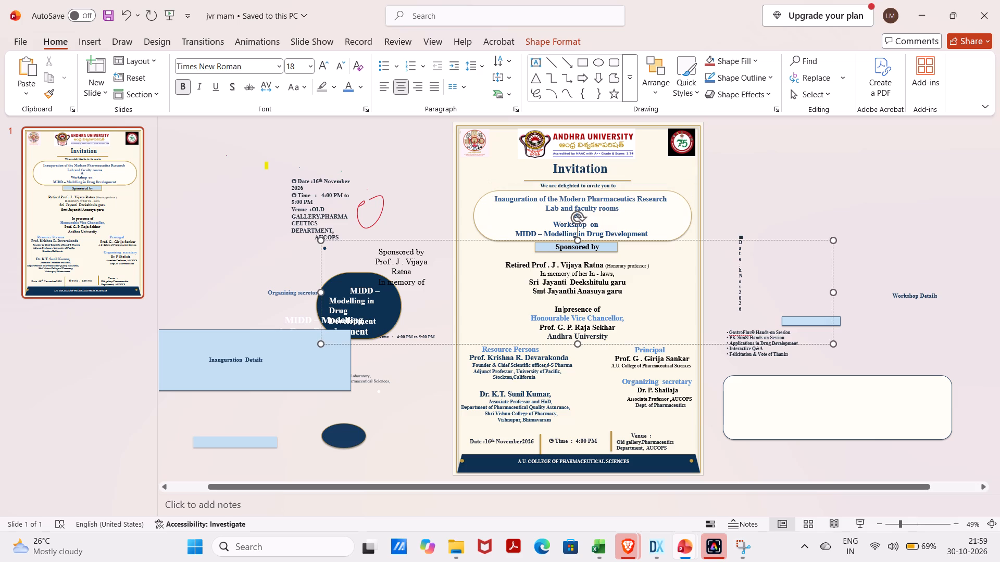
key("space")
type("the")
key("space")
left_click(823, 202)
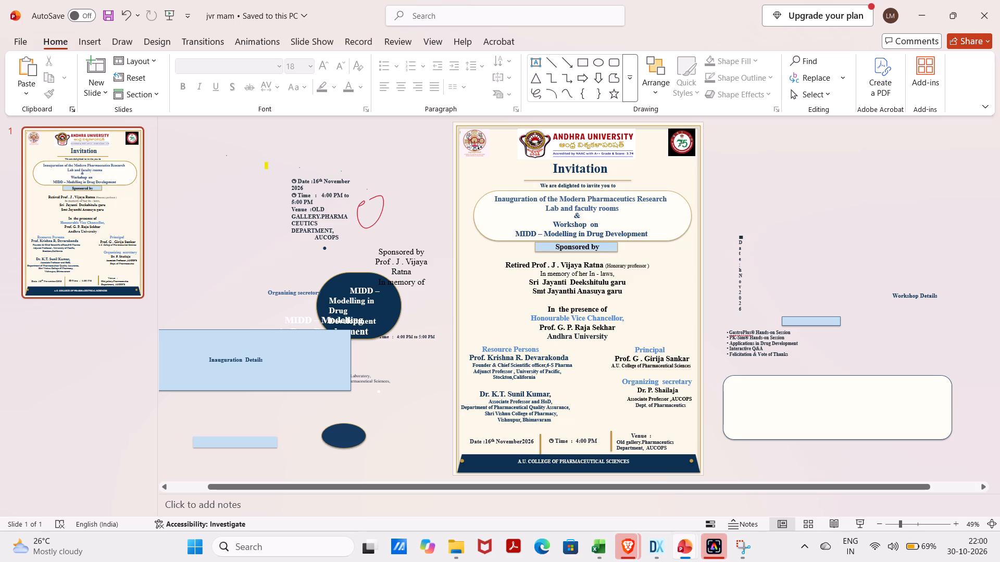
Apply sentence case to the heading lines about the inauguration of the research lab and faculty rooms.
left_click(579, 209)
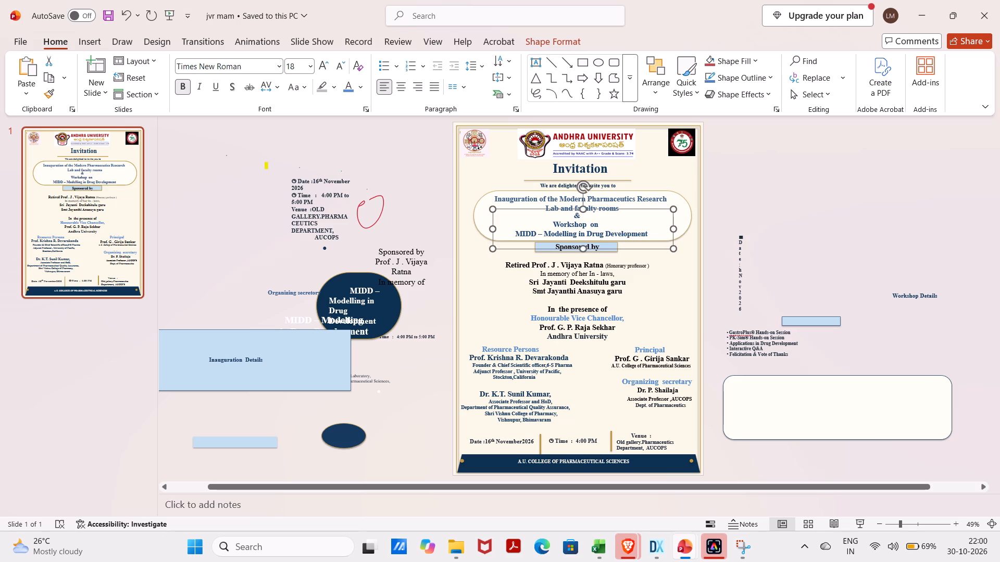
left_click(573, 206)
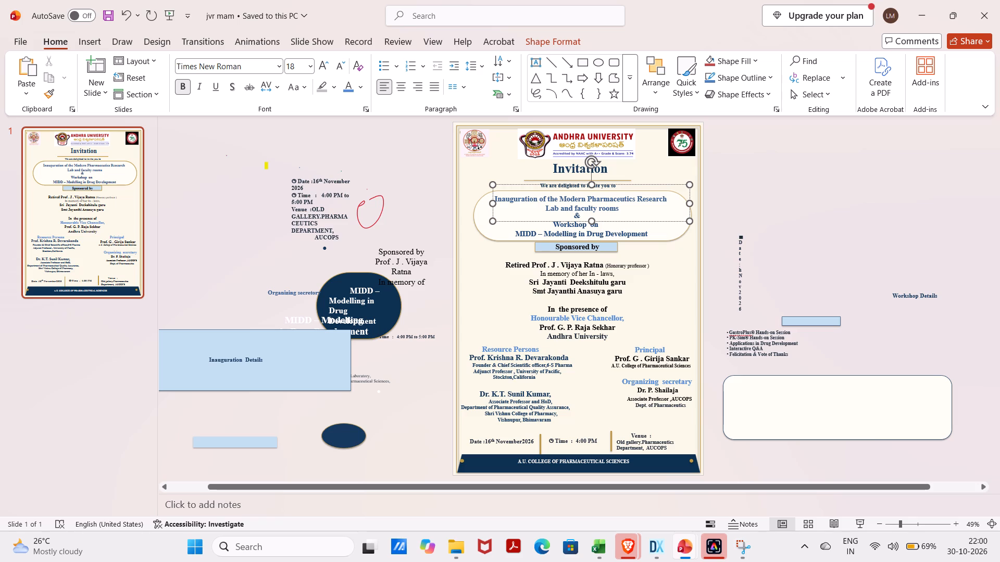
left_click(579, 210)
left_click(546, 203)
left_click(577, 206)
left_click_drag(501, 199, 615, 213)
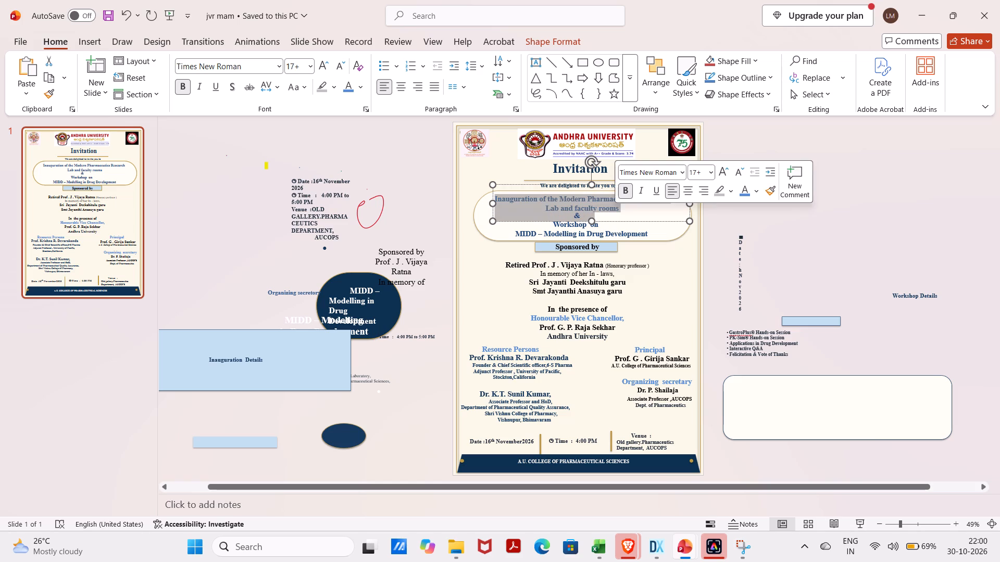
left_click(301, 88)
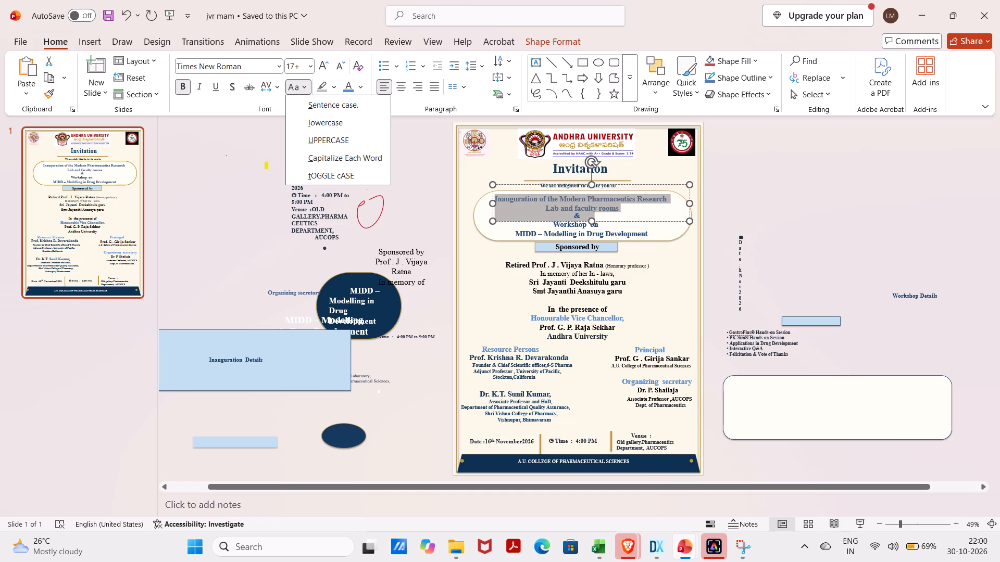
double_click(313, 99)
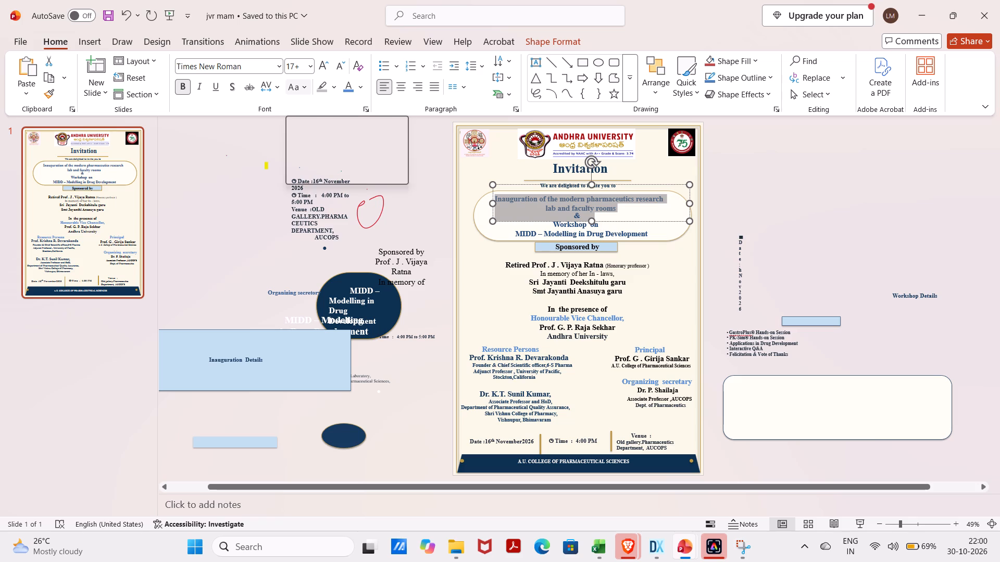
Capitalize each word of the inauguration heading lines in the oval.
left_click(298, 88)
left_click(301, 156)
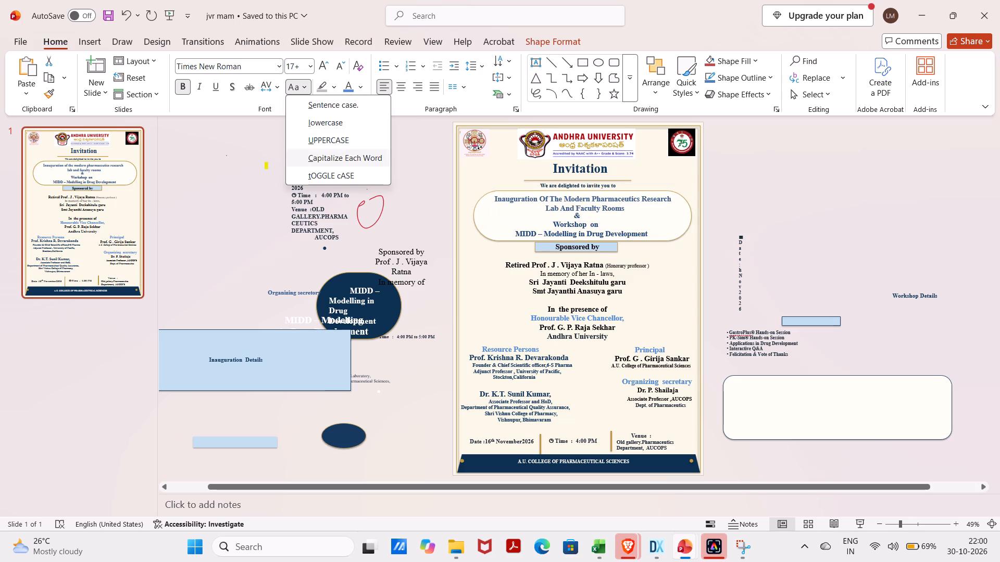
left_click(265, 228)
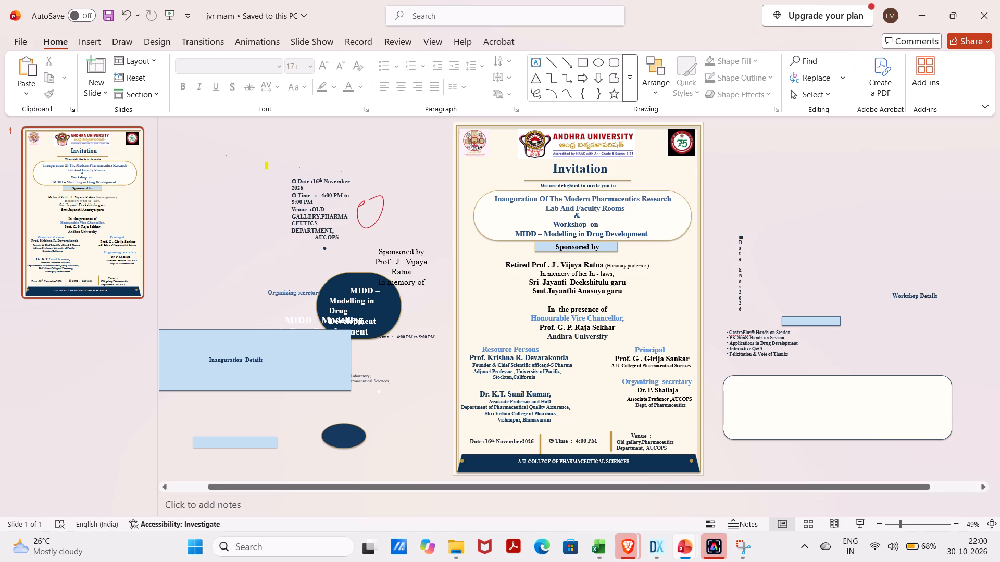
Convert the words "Of The" and "And" in the inauguration heading to lowercase.
left_click_drag(562, 201, 539, 201)
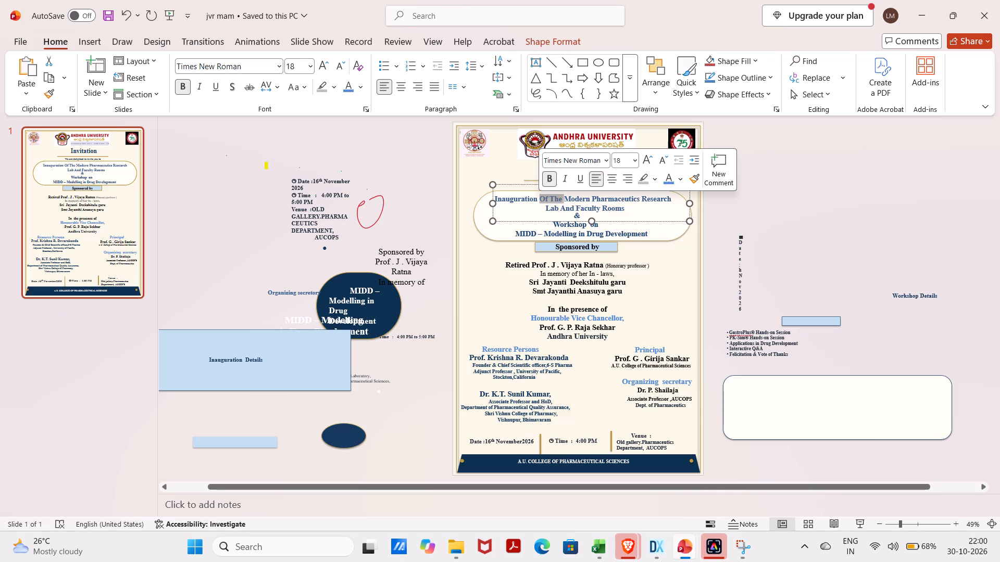
left_click(303, 87)
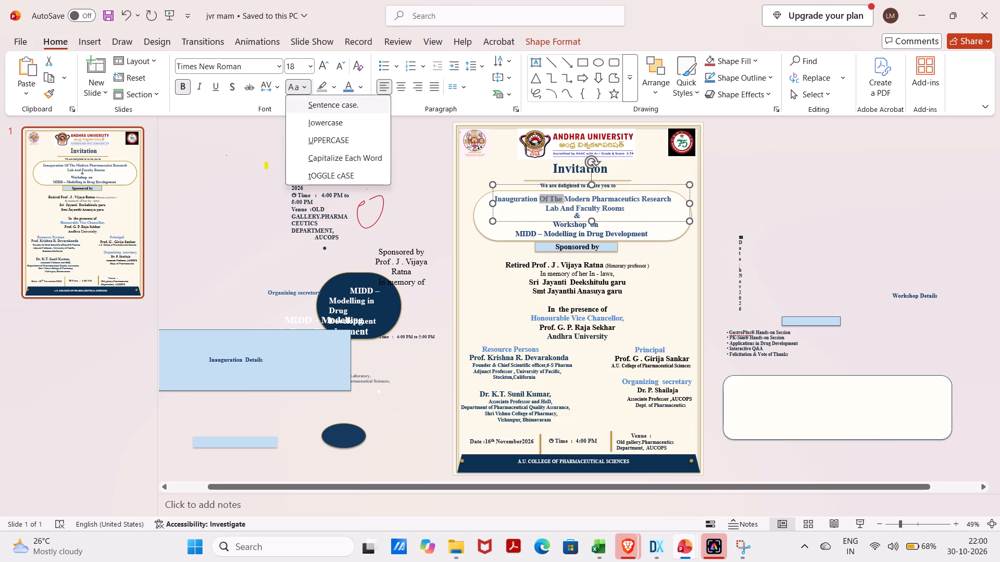
left_click(307, 118)
left_click(385, 221)
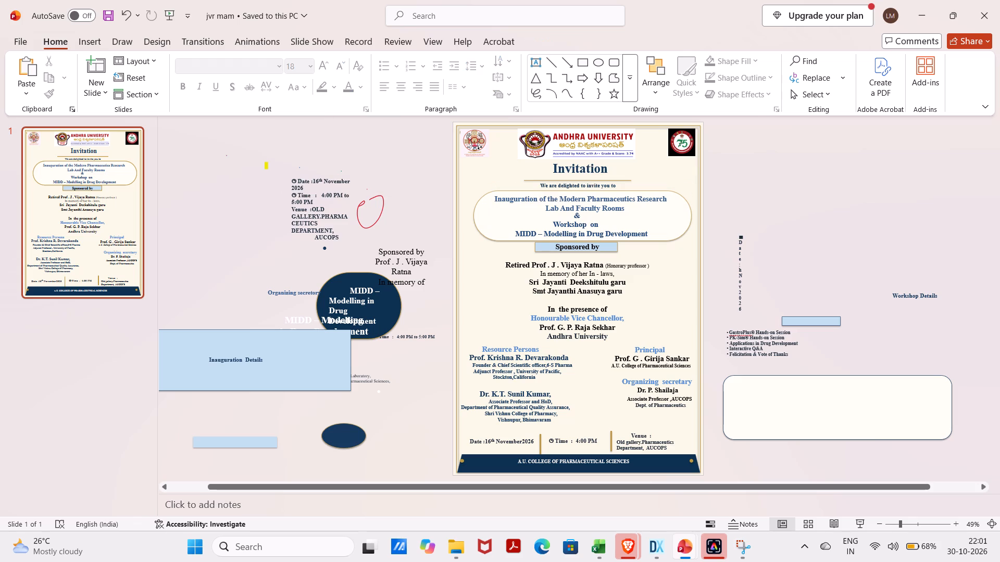
left_click_drag(576, 209, 562, 209)
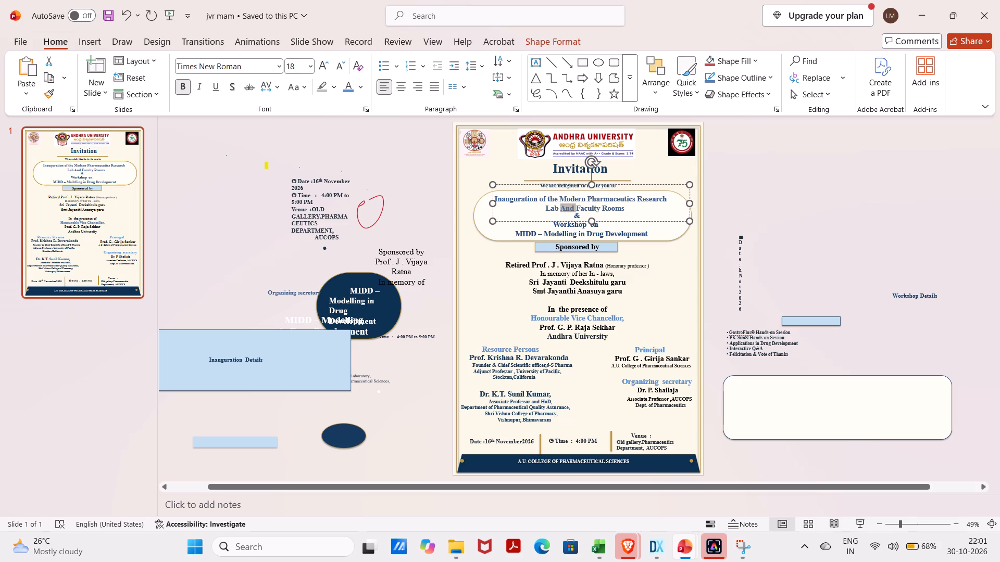
left_click(303, 87)
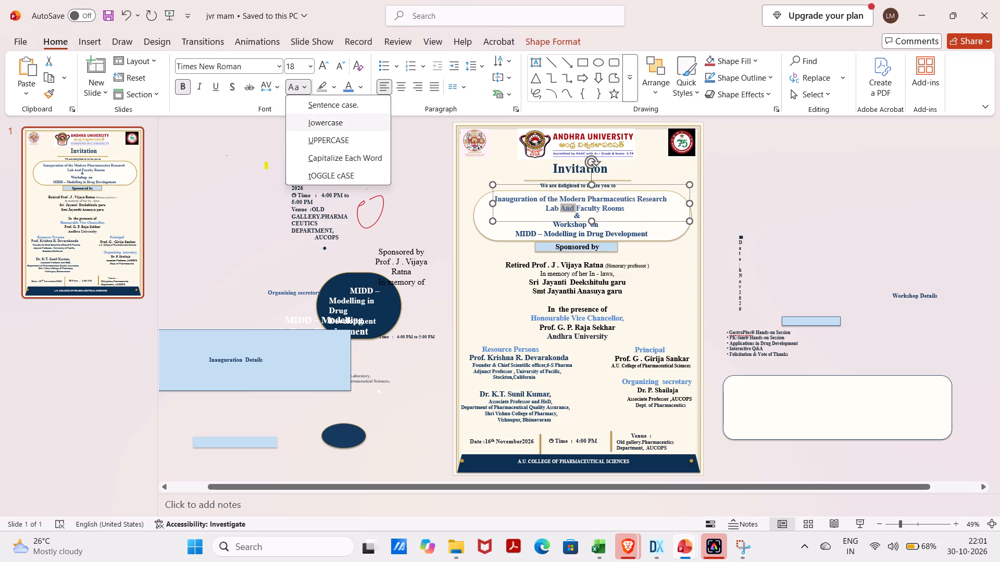
left_click(304, 122)
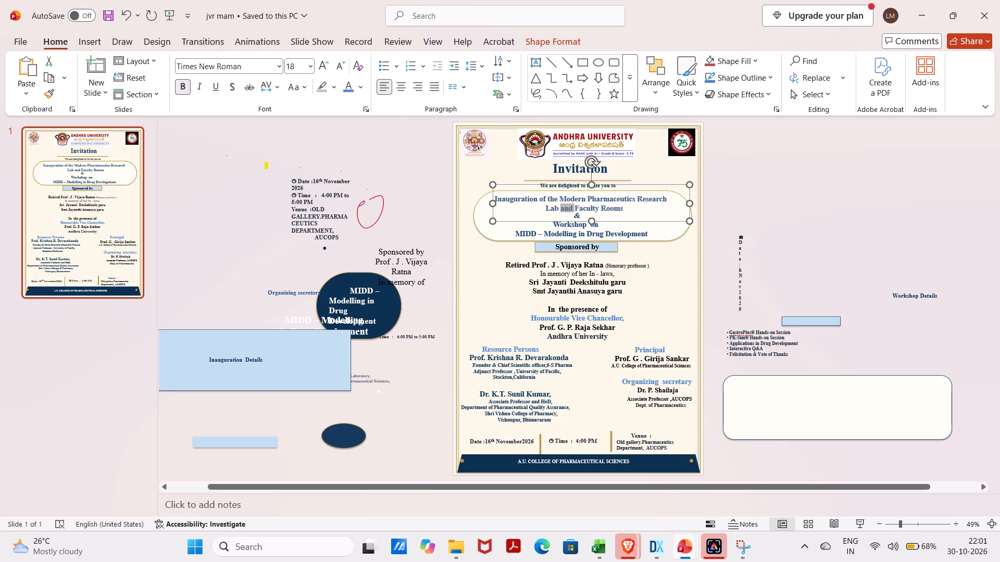
left_click(751, 206)
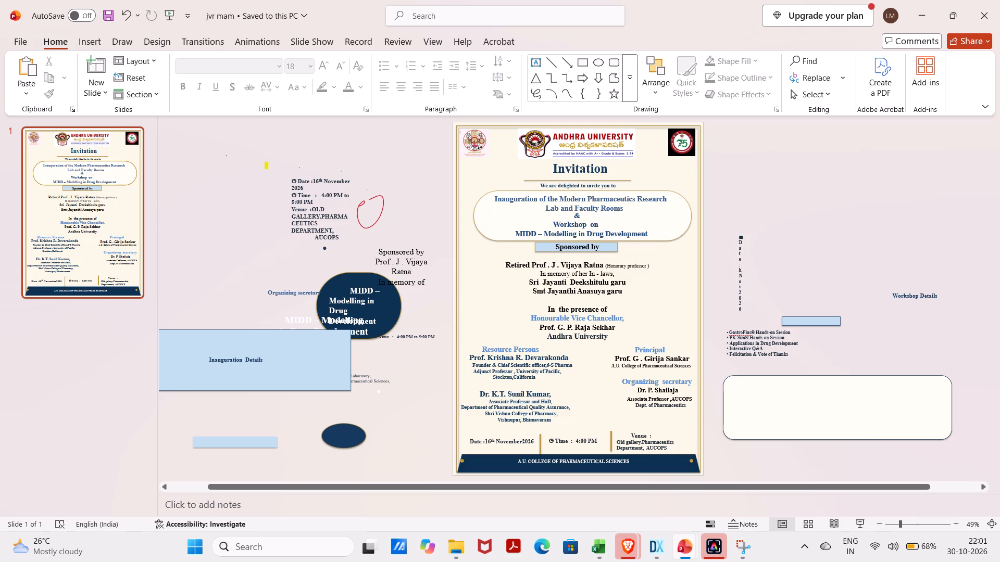
Capitalize the second word of the organizer label so it reads "Organizing Secretary".
left_click(665, 381)
key("BackSpace")
key("s")
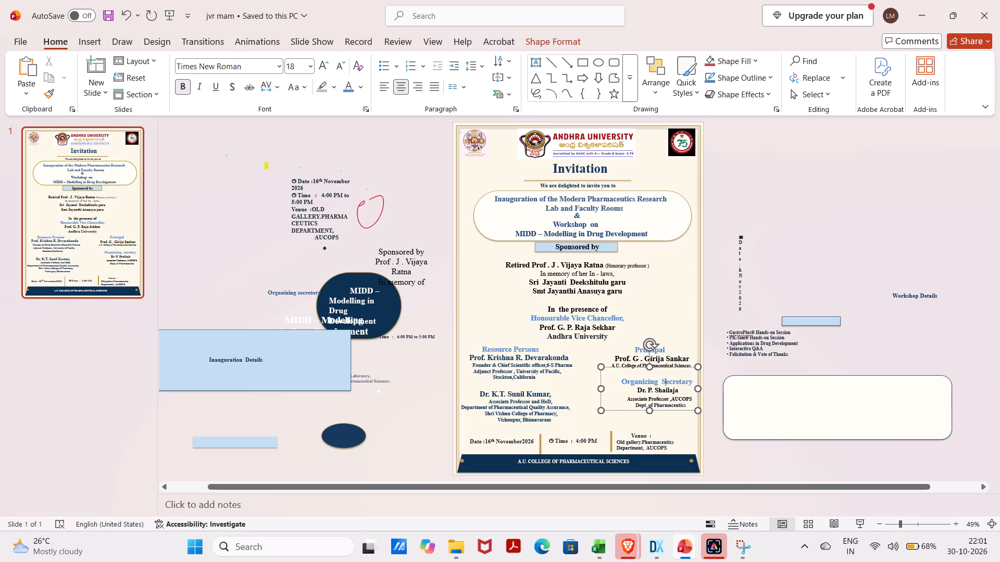
left_click(800, 290)
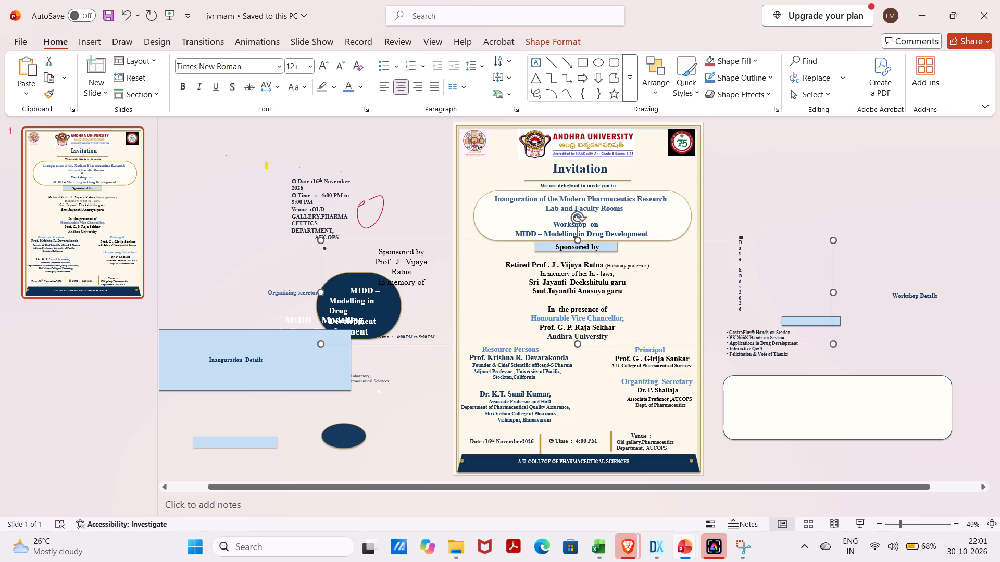
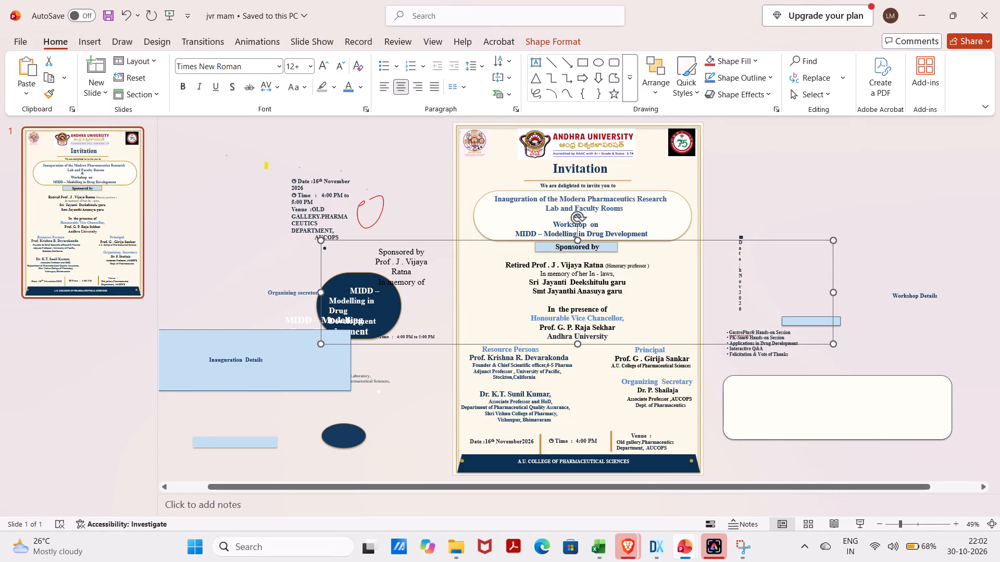
Delete the word "Modern" from the inauguration heading in the oval.
left_click(587, 199)
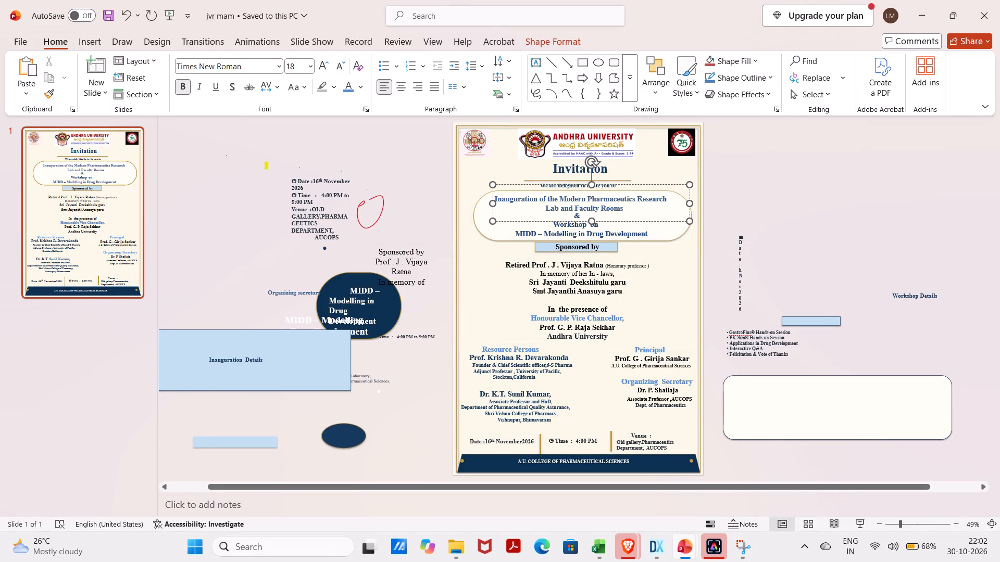
left_click_drag(561, 198, 590, 201)
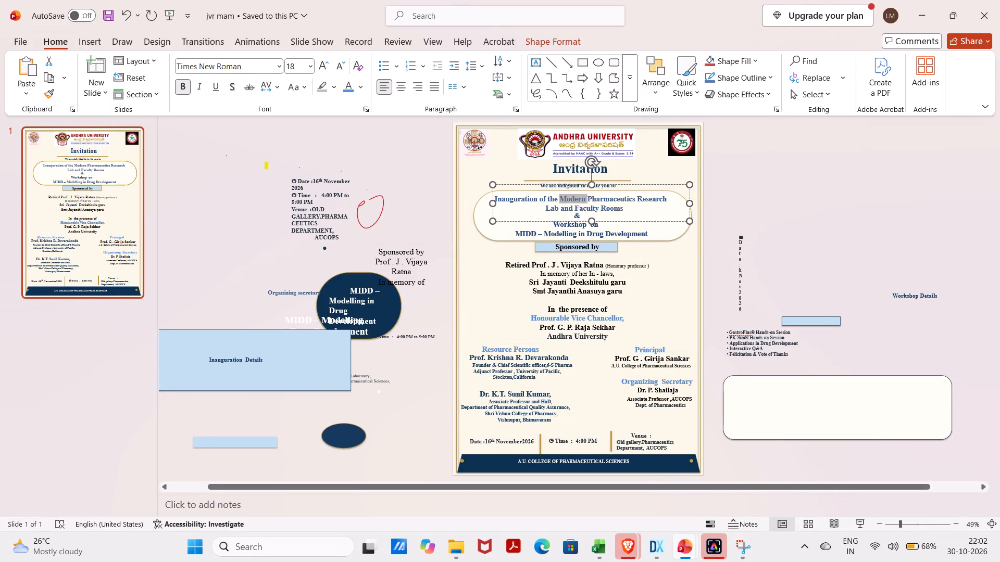
left_click_drag(590, 201, 590, 201)
key("BackSpace")
left_click(590, 201)
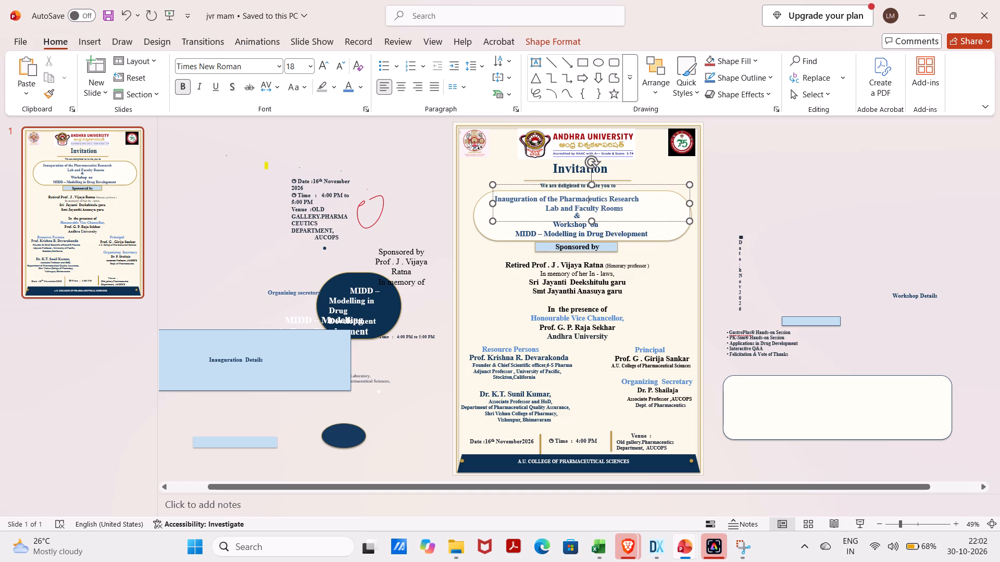
Indent the first inauguration heading line with six leading spaces to center it over the lines below.
left_click(496, 200)
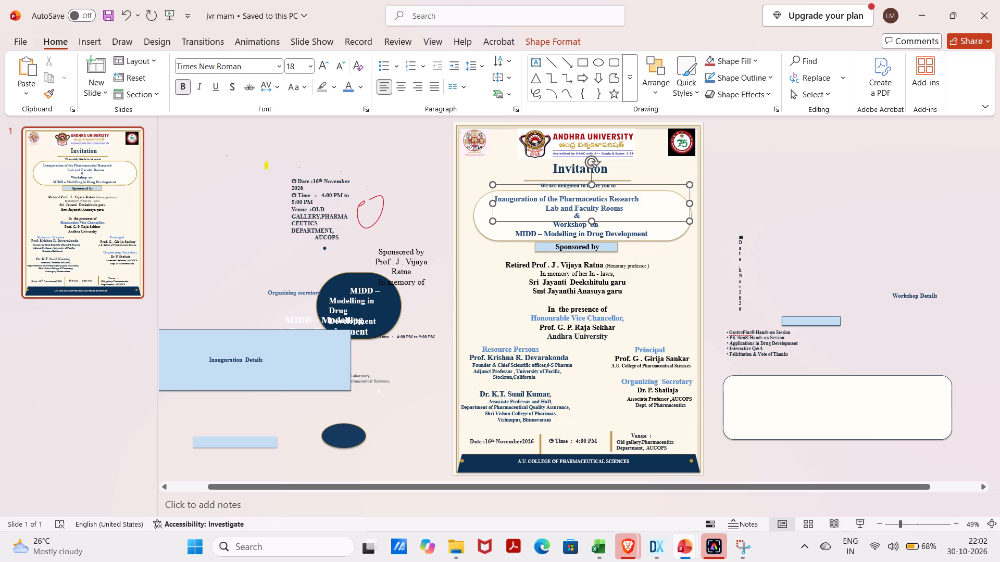
left_click(496, 199)
key("space")
key("space")
key("space")
key("space")
key("space")
key("space")
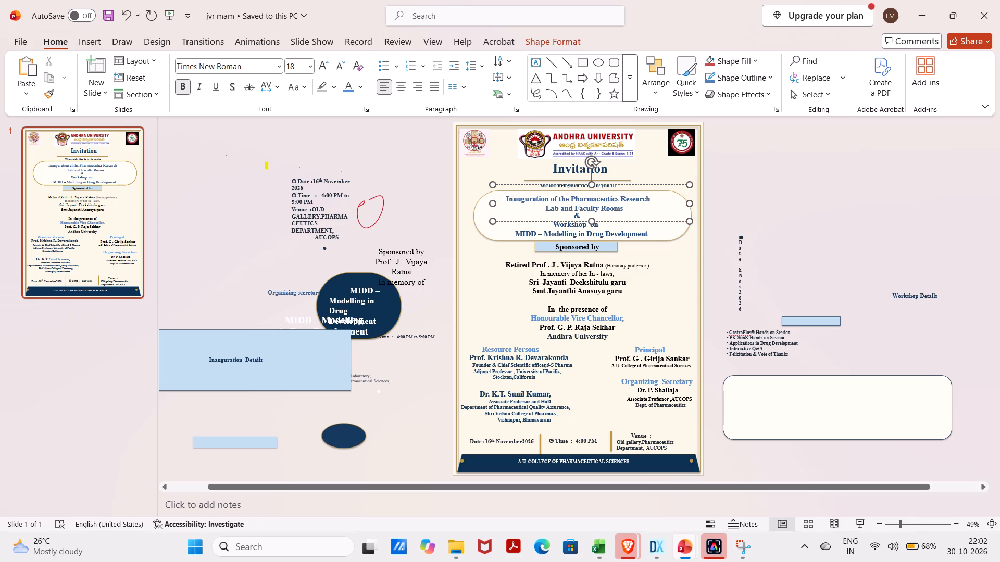
left_click(422, 311)
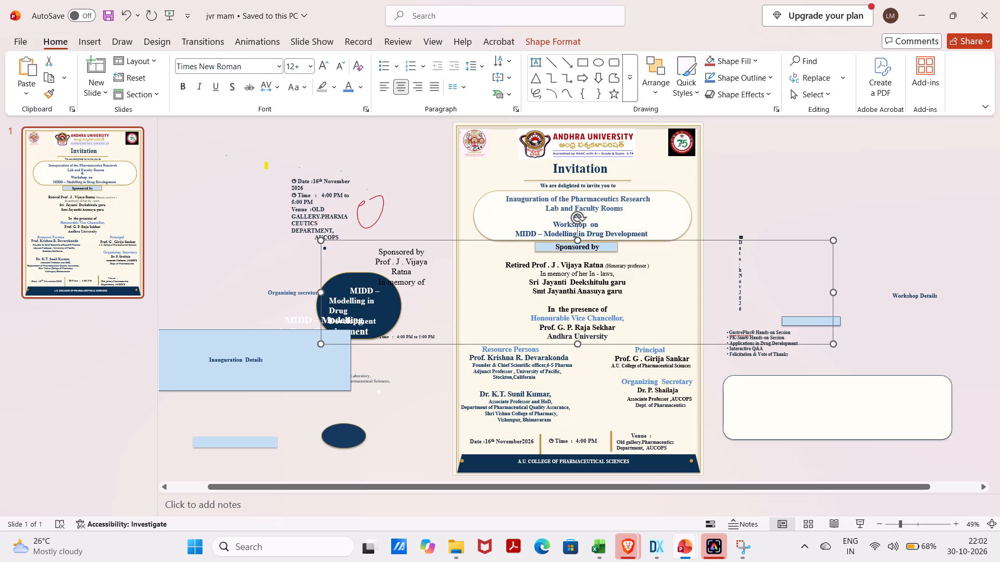
left_click(244, 354)
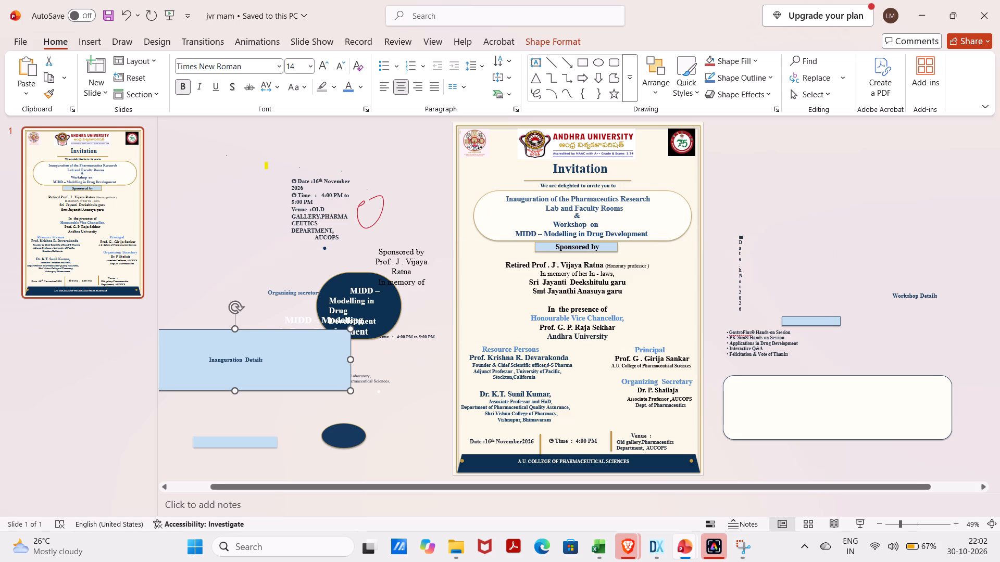
Insert two spaces before "Workshop on" in the oval to center that line.
left_click(553, 226)
key("space")
key("space")
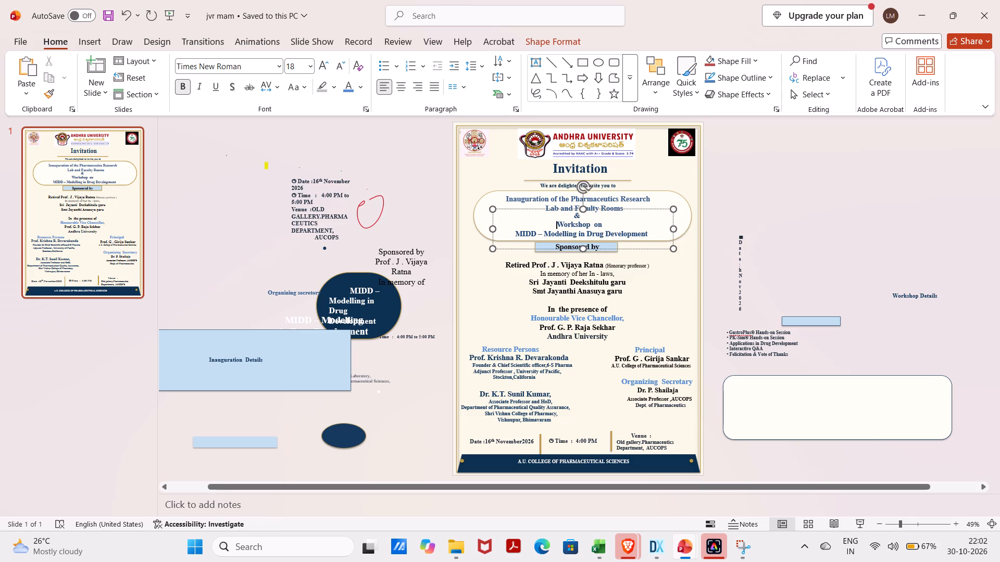
left_click(813, 183)
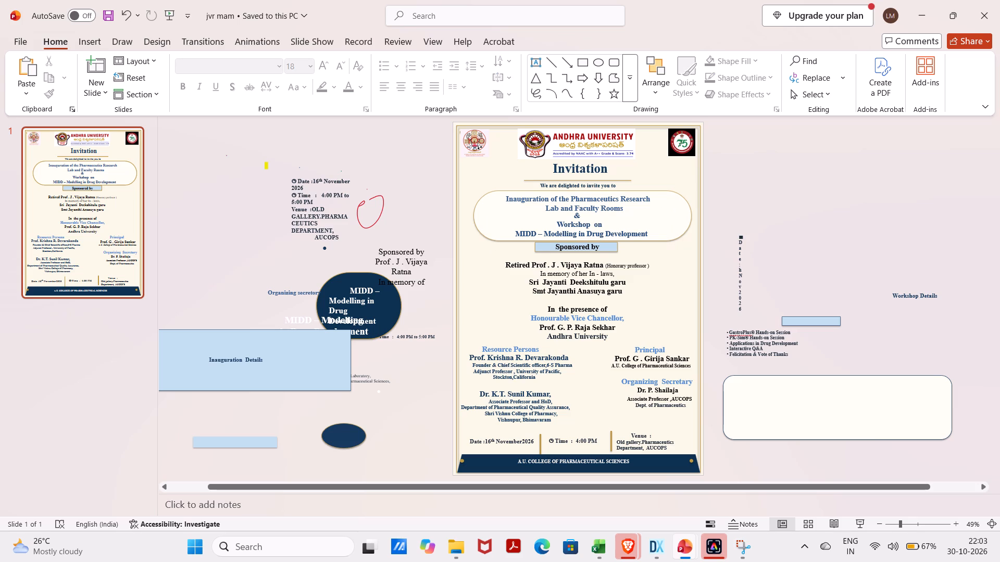
Capture the whole invitation slide as a new snip in Snipping Tool and copy the image.
left_click(742, 551)
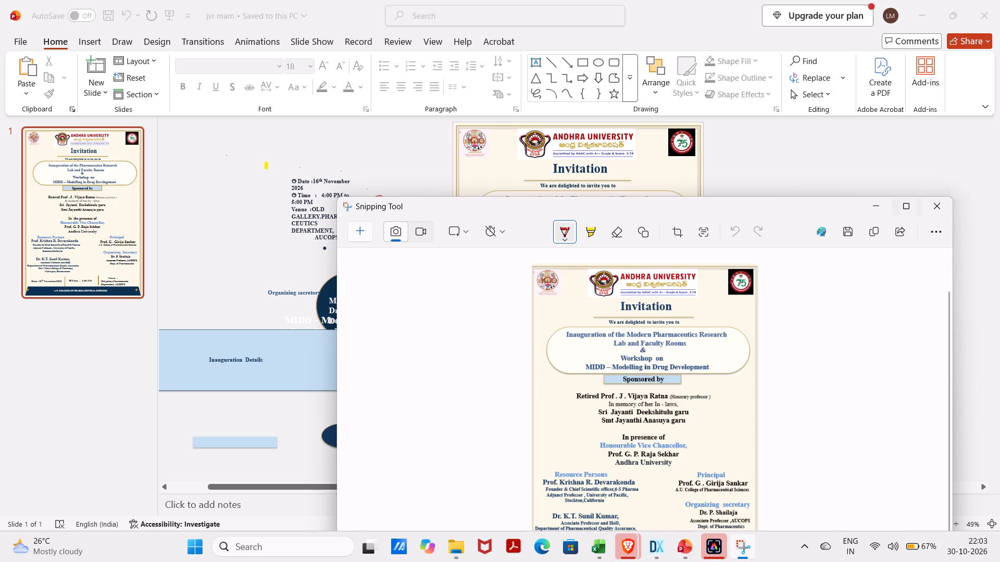
left_click(351, 231)
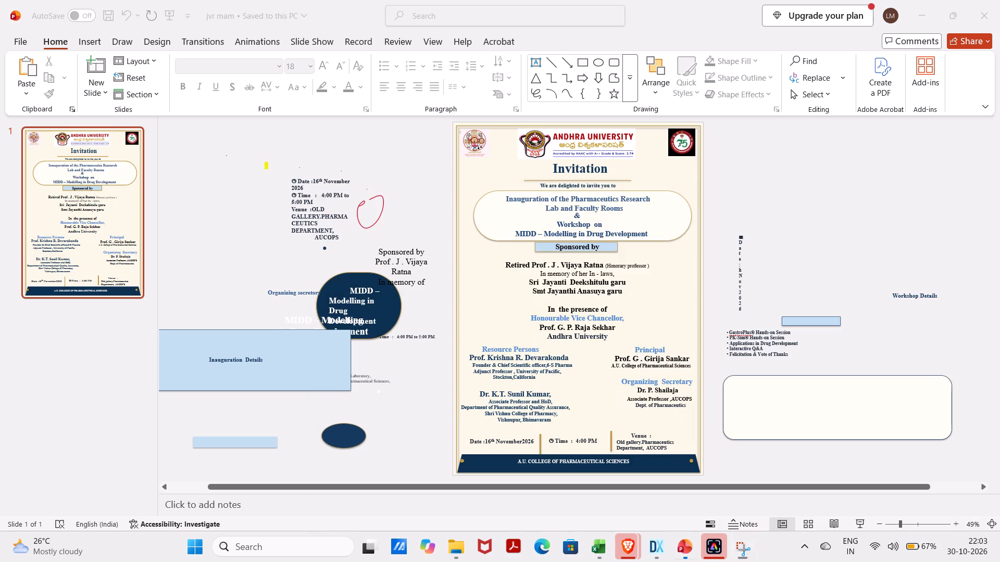
left_click_drag(456, 124, 479, 151)
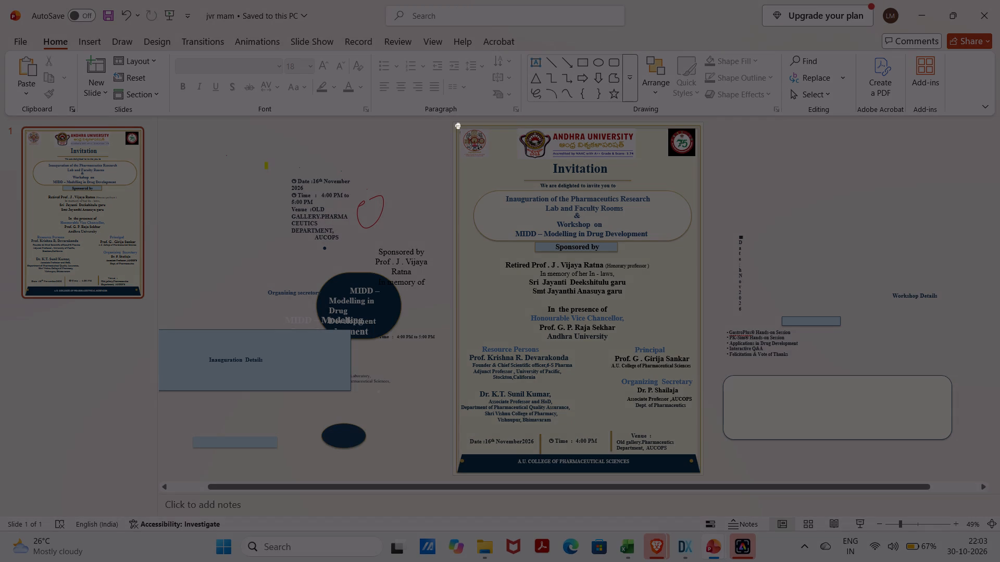
left_click_drag(479, 151, 641, 460)
scroll(623, 436, "up", 1)
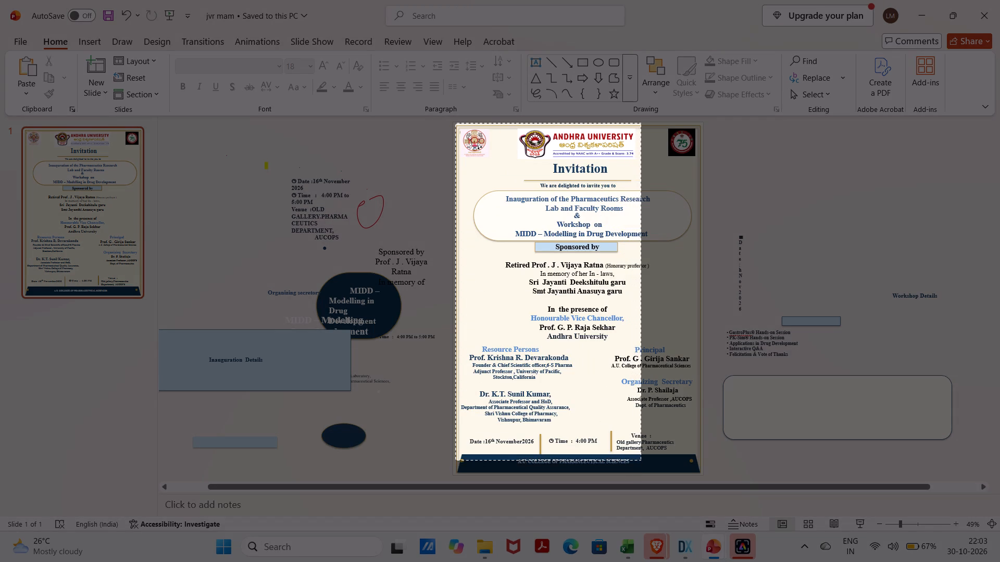
left_click_drag(641, 460, 703, 471)
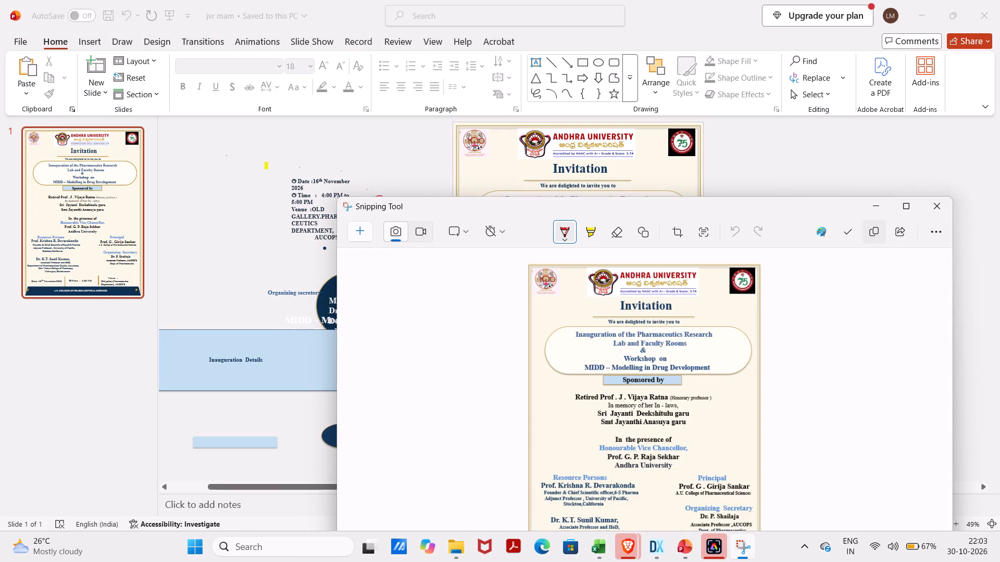
left_click(877, 224)
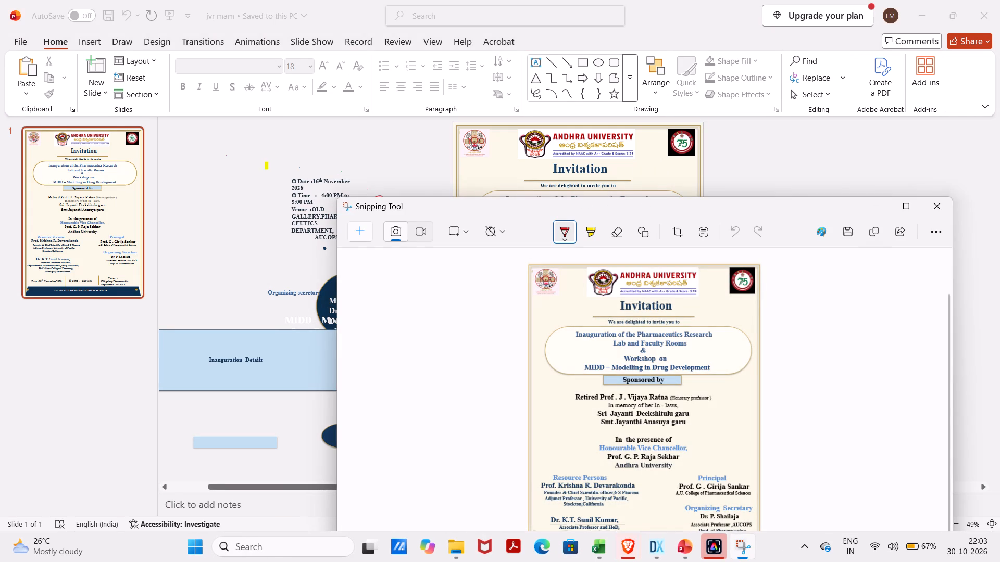